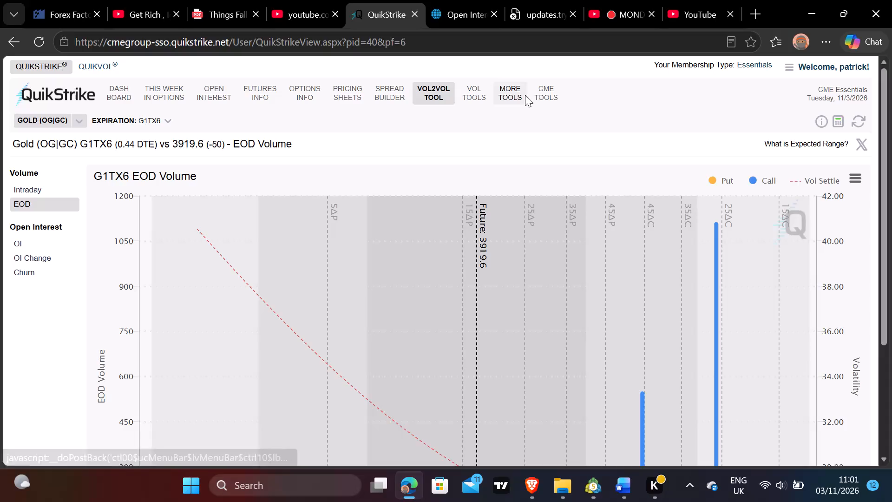
# Close the browser tab whose title begins with "updates".
pyautogui.click(573, 12)
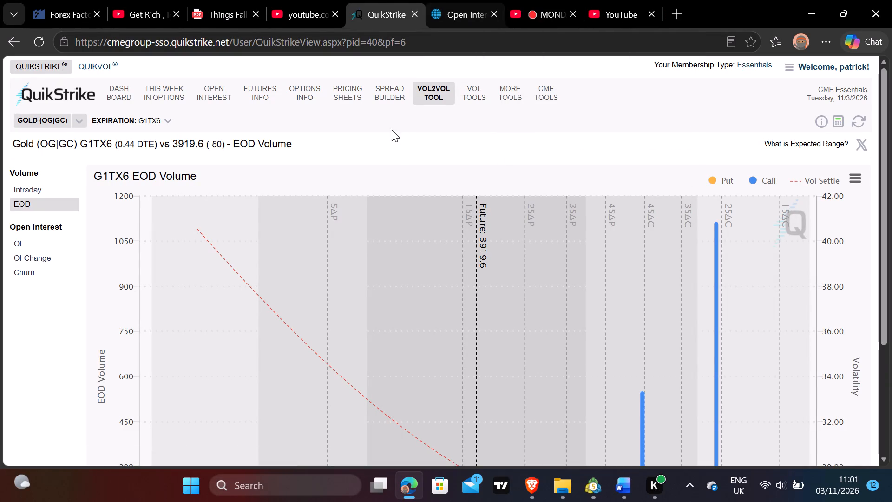
# Examine the Gold (OG|GC) G1TX6 EOD Volume chart, including put and call volumes by strike and the Vol Settle curve.
pyautogui.press('Down')
pyautogui.press('Down')
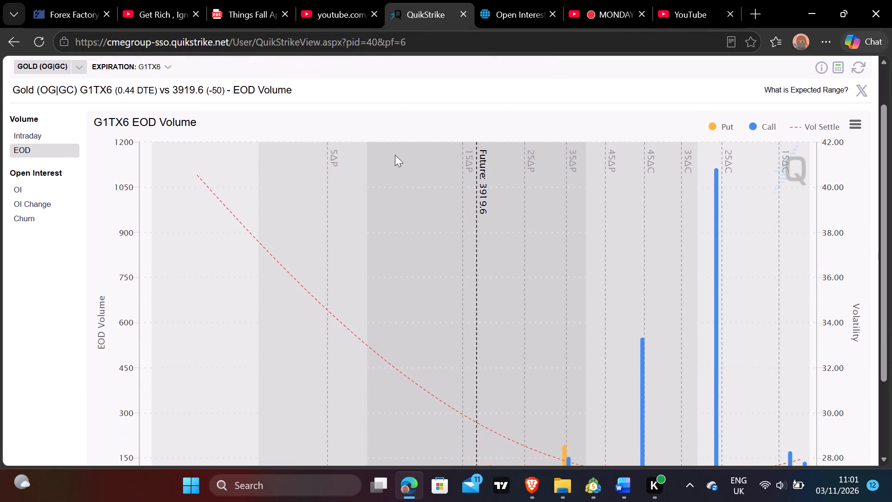
pyautogui.press('Down')
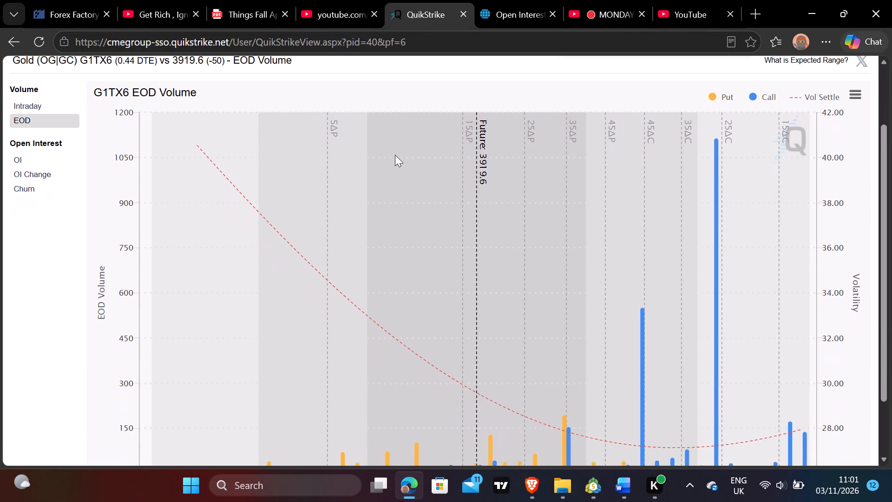
pyautogui.press('Down')
pyautogui.press('Down')
pyautogui.press('Down')
pyautogui.press('Down')
pyautogui.press('Down')
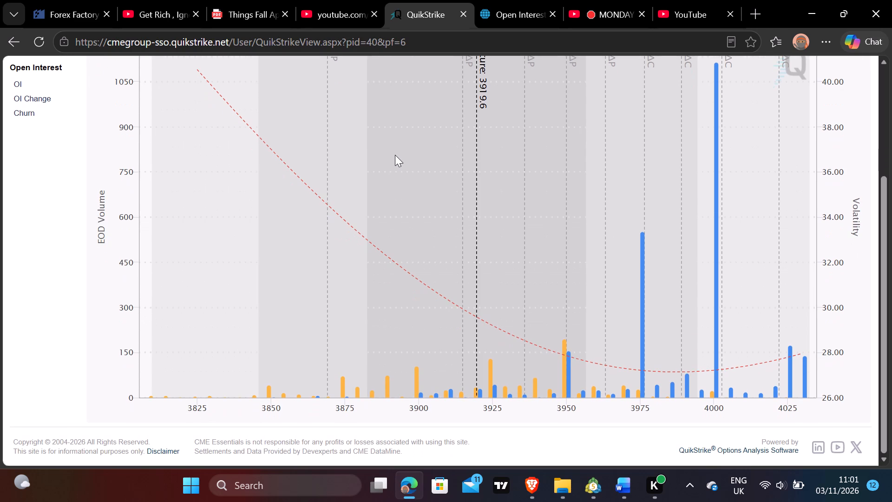
pyautogui.press('Down')
pyautogui.press('Up')
pyautogui.press('Up')
pyautogui.press('Up')
pyautogui.press('Up')
pyautogui.press('Up')
pyautogui.press('Up')
pyautogui.press('Up')
pyautogui.press('Up')
pyautogui.press('Up')
pyautogui.press('Up')
pyautogui.press('Up')
pyautogui.press('Up')
pyautogui.press('Up')
pyautogui.press('Up')
pyautogui.press('Up')
pyautogui.press('Up')
pyautogui.press('Up')
pyautogui.press('Up')
pyautogui.press('Up')
pyautogui.press('Up')
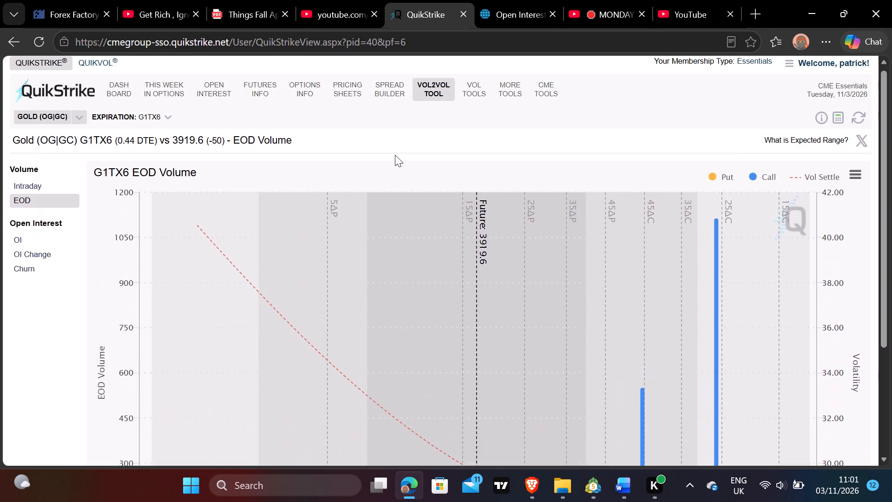
pyautogui.press('Up')
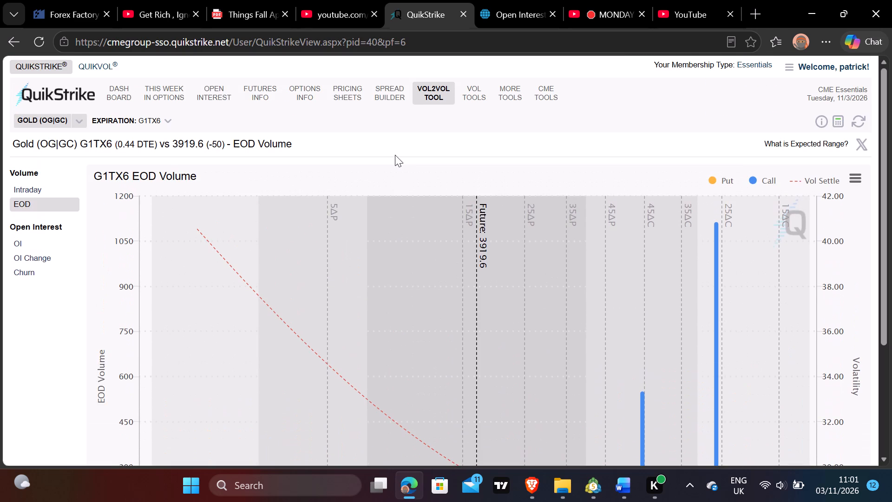
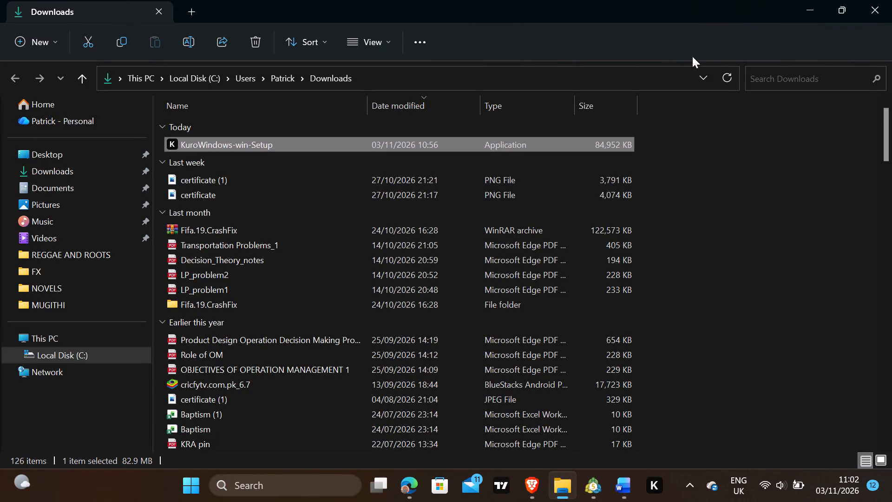
# Minimise the Downloads folder window and launch the Kuro application from the desktop.
pyautogui.click(809, 11)
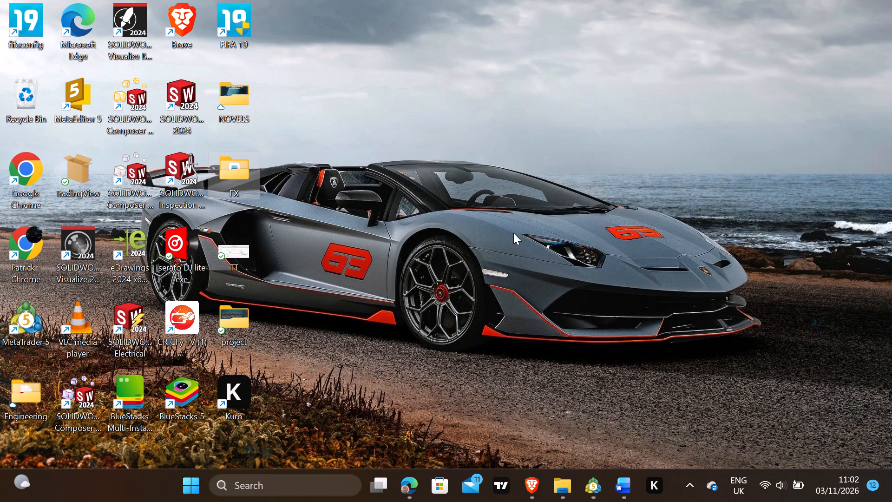
pyautogui.doubleClick(239, 390)
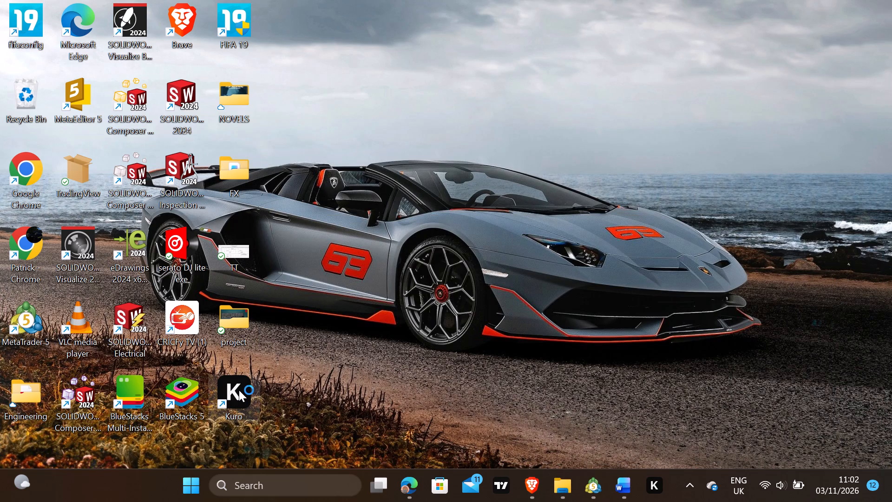
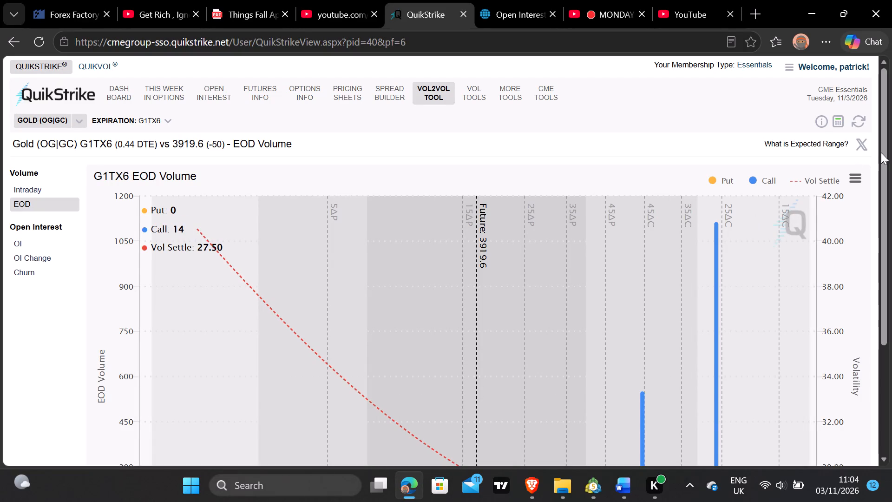
# Examine the G1TX6 end-of-day volume chart down to its strike axis, including the bars around strike 3925.
pyautogui.moveTo(882, 139); pyautogui.dragTo(883, 153)
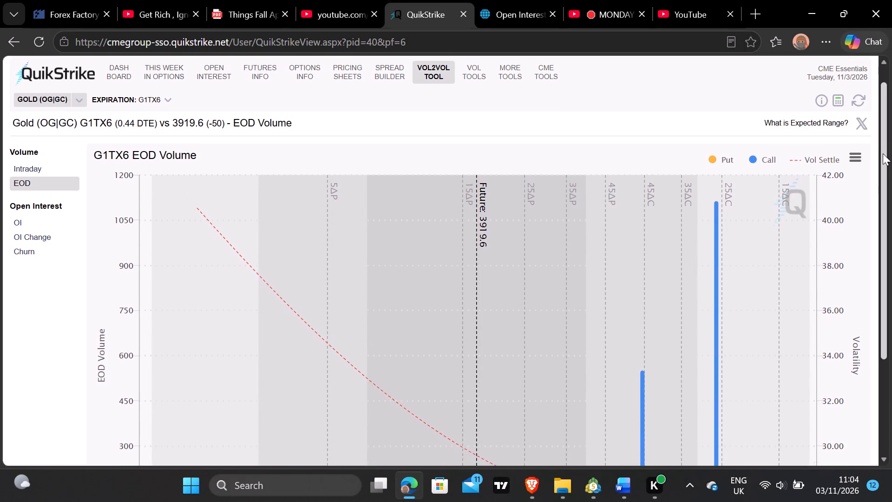
pyautogui.moveTo(883, 153); pyautogui.dragTo(883, 223)
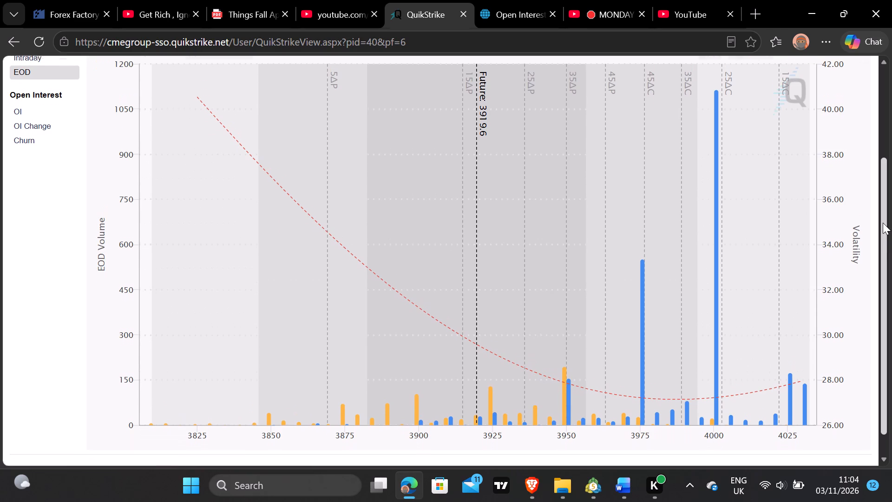
pyautogui.moveTo(883, 223); pyautogui.dragTo(881, 225)
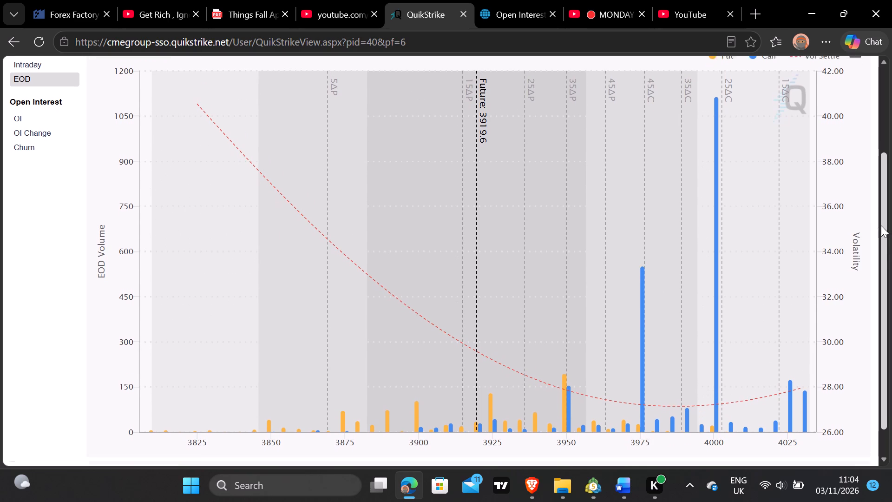
pyautogui.moveTo(881, 225); pyautogui.dragTo(879, 228)
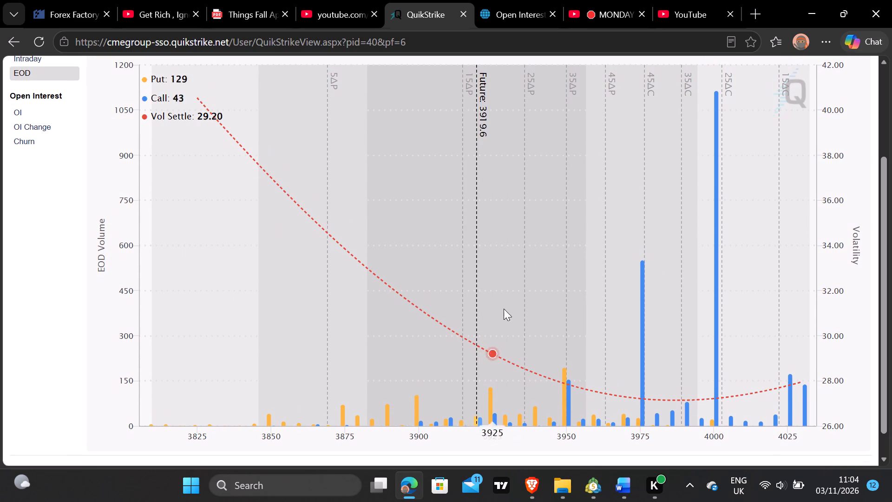
# Switch to MetaTrader 5 and select the small green rectangle around the current price on the XAUUSD M15 chart.
pyautogui.click(589, 488)
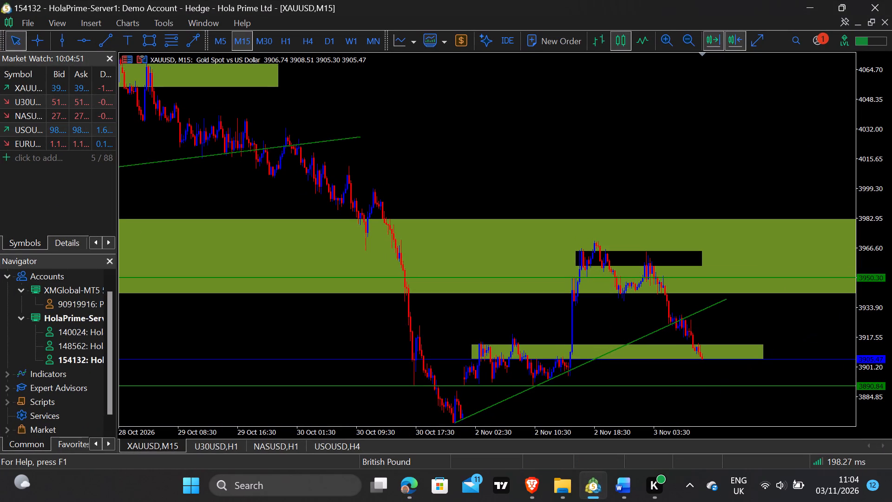
pyautogui.moveTo(859, 299); pyautogui.dragTo(860, 300)
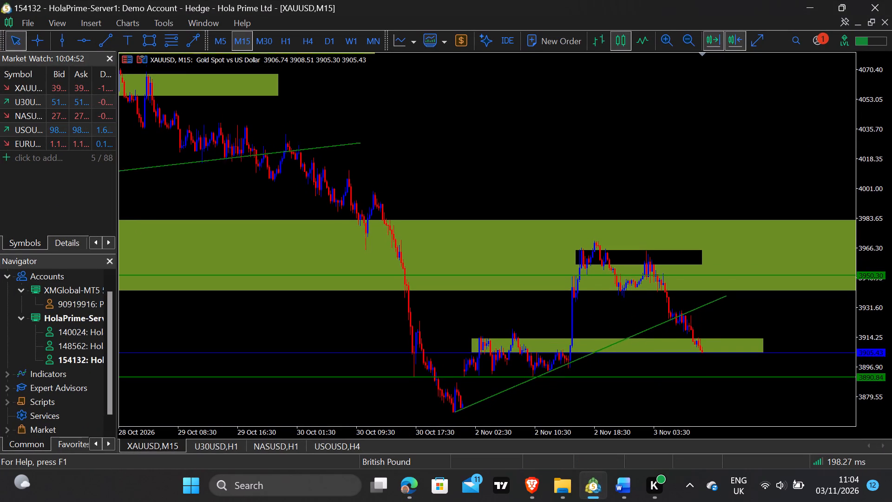
pyautogui.moveTo(860, 300); pyautogui.dragTo(860, 295)
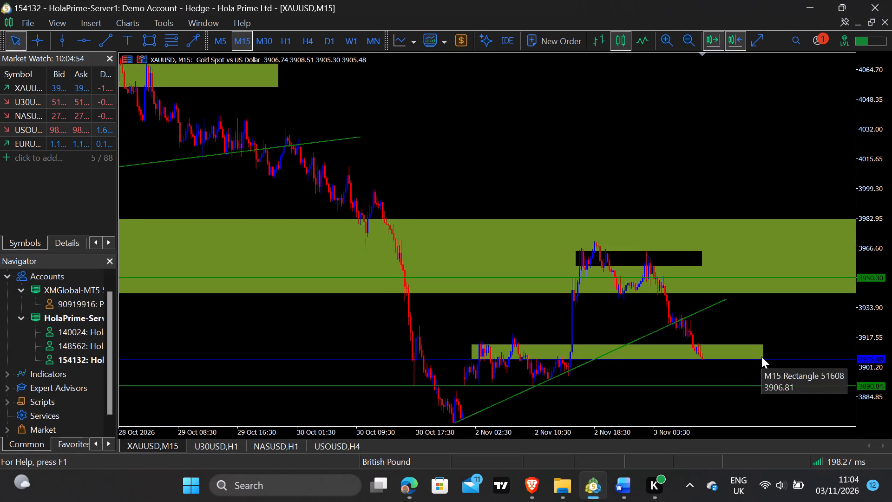
pyautogui.doubleClick(761, 357)
pyautogui.rightClick(761, 357)
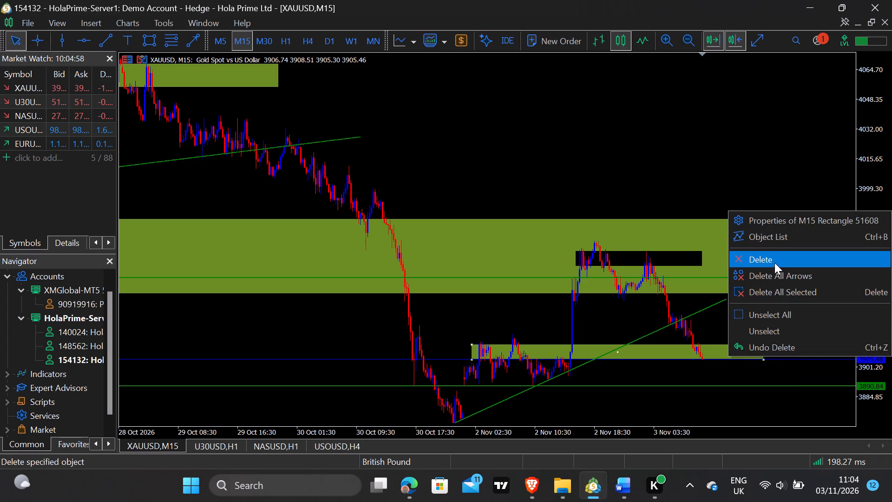
pyautogui.click(580, 395)
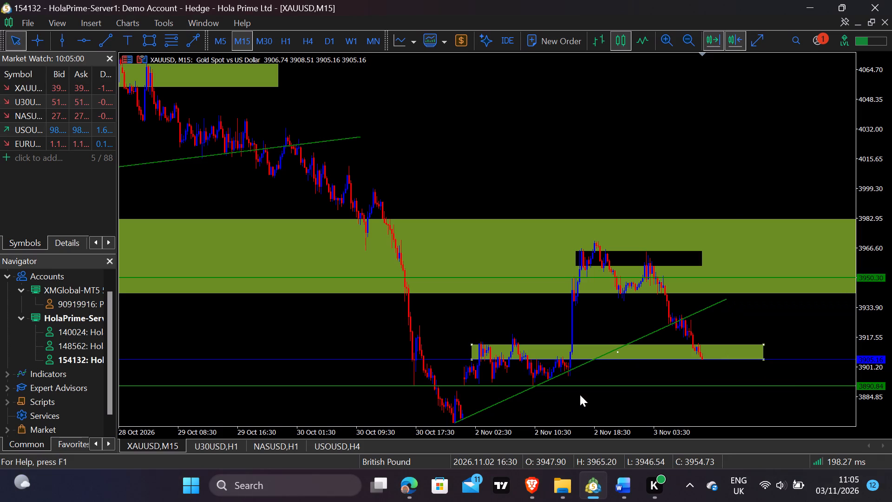
# Measure the price distance from inside the selected green rectangle down to the lower horizontal line on XAUUSD.
pyautogui.hotkey('ctrl', 'f')
pyautogui.moveTo(746, 350); pyautogui.dragTo(746, 380)
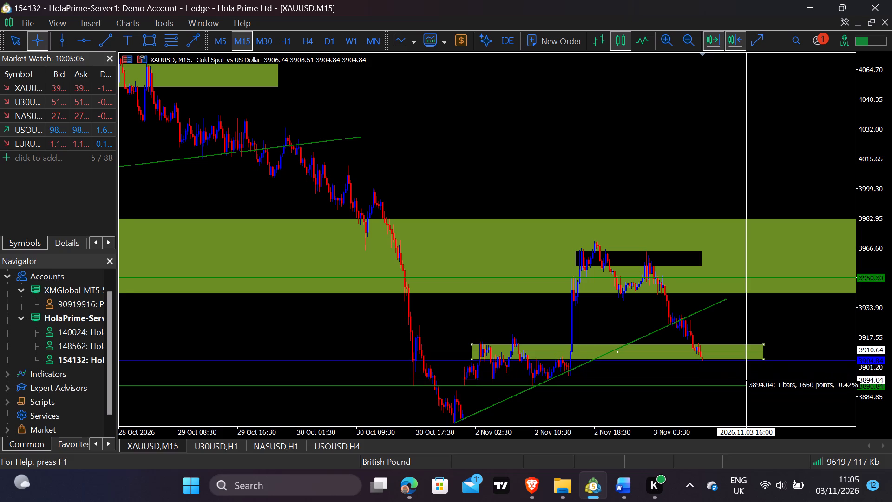
pyautogui.moveTo(746, 380); pyautogui.dragTo(747, 386)
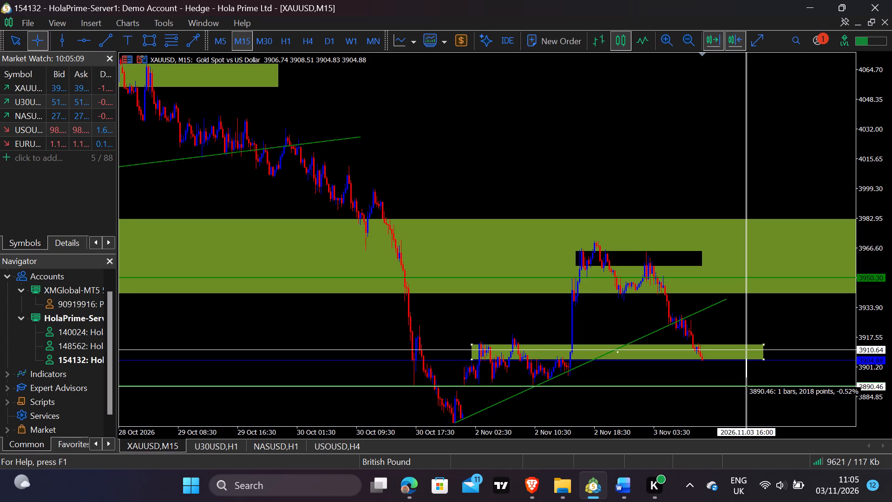
pyautogui.moveTo(747, 386); pyautogui.dragTo(747, 386)
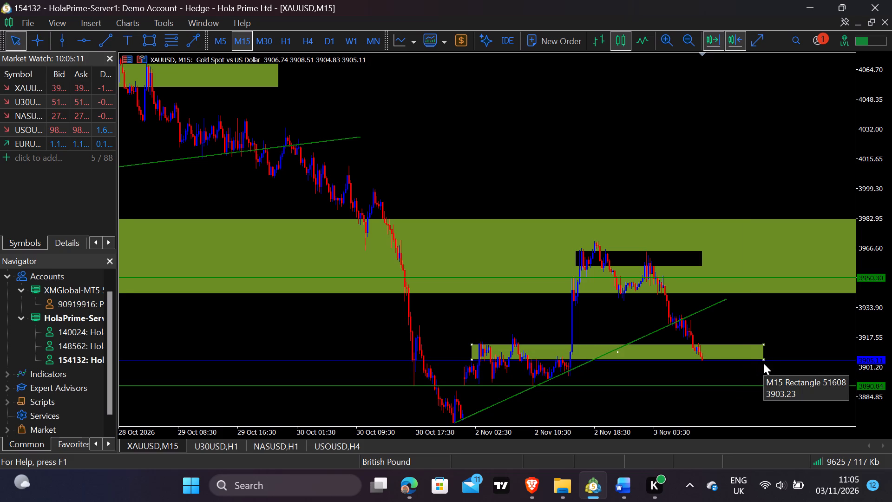
# Delete the selected small green rectangle from the XAUUSD M15 chart.
pyautogui.rightClick(763, 363)
pyautogui.click(763, 363)
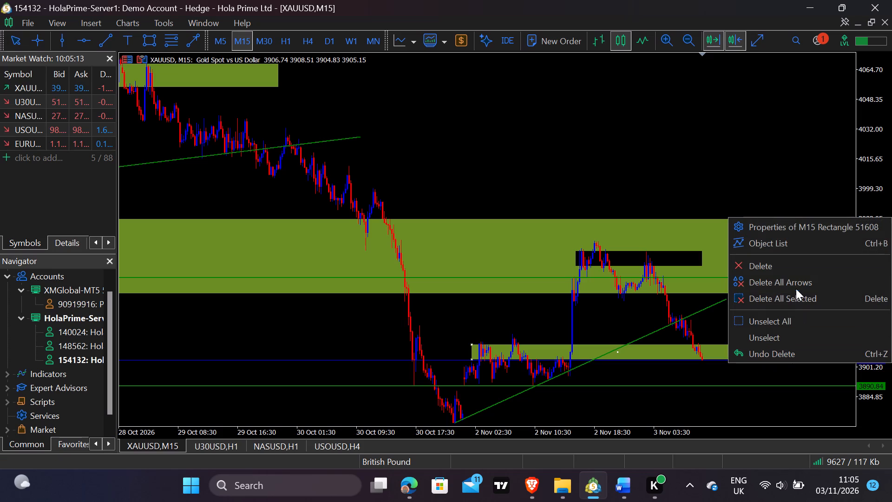
pyautogui.click(790, 271)
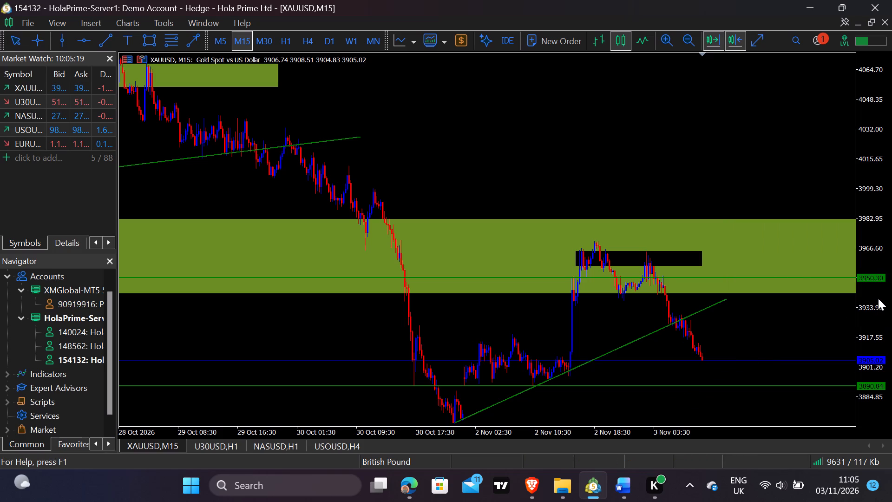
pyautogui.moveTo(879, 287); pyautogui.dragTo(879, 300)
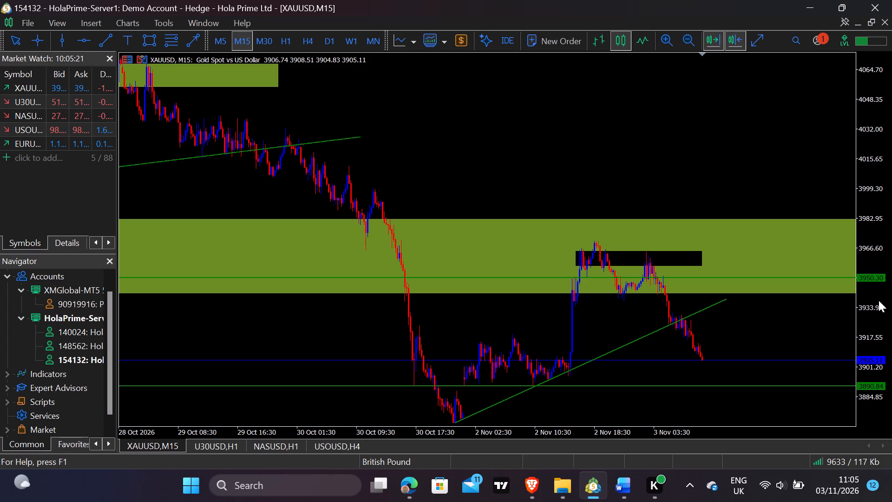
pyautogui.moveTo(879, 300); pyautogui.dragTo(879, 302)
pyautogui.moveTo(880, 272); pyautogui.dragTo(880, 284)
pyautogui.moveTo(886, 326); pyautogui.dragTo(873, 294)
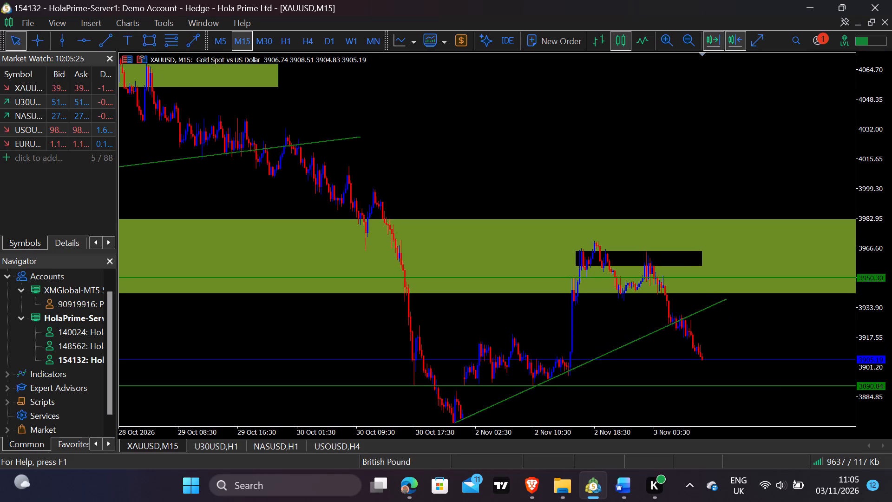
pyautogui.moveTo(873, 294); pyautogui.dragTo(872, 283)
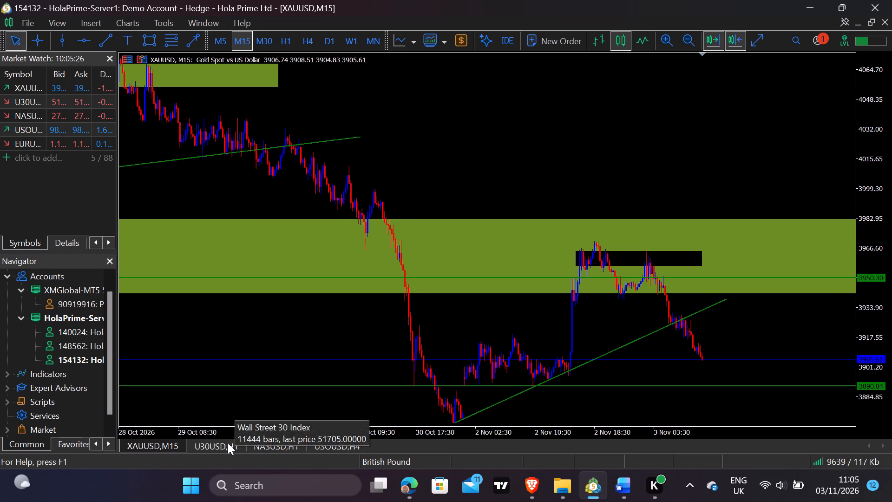
# Examine the U30USD price history against its marked levels on the H1 and H4 timeframes.
pyautogui.click(228, 443)
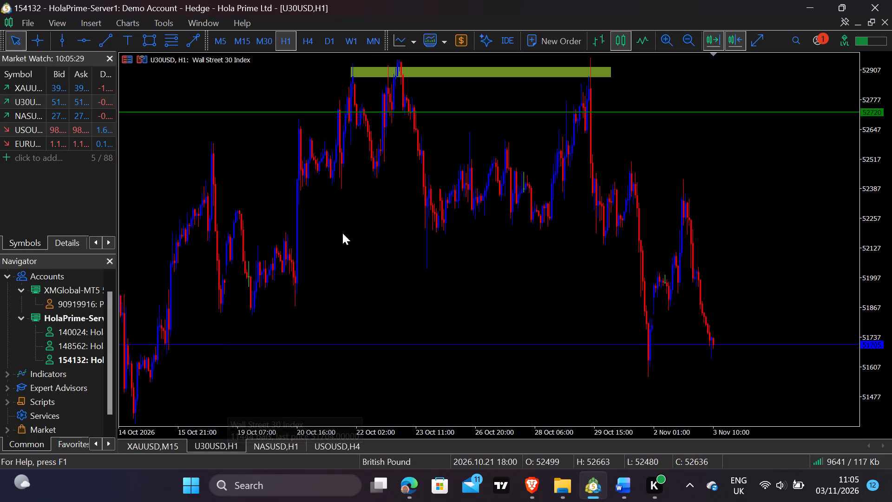
pyautogui.moveTo(346, 263); pyautogui.dragTo(568, 251)
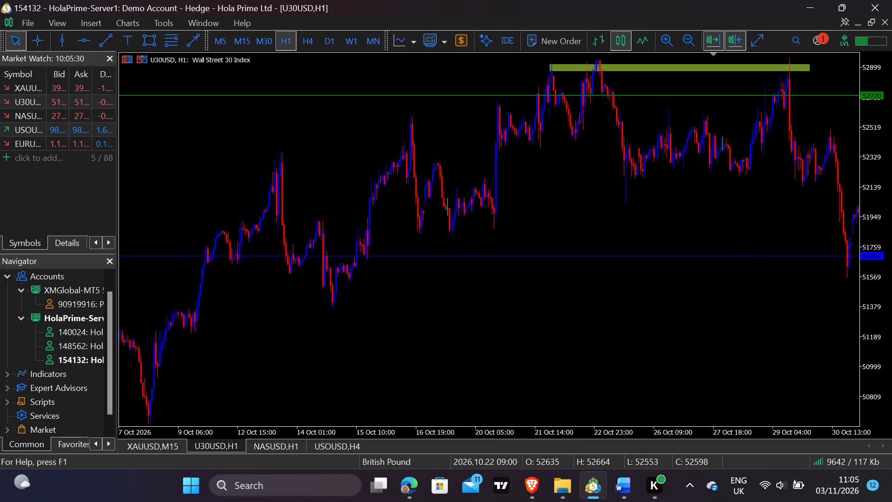
pyautogui.moveTo(568, 251); pyautogui.dragTo(269, 212)
pyautogui.click(312, 35)
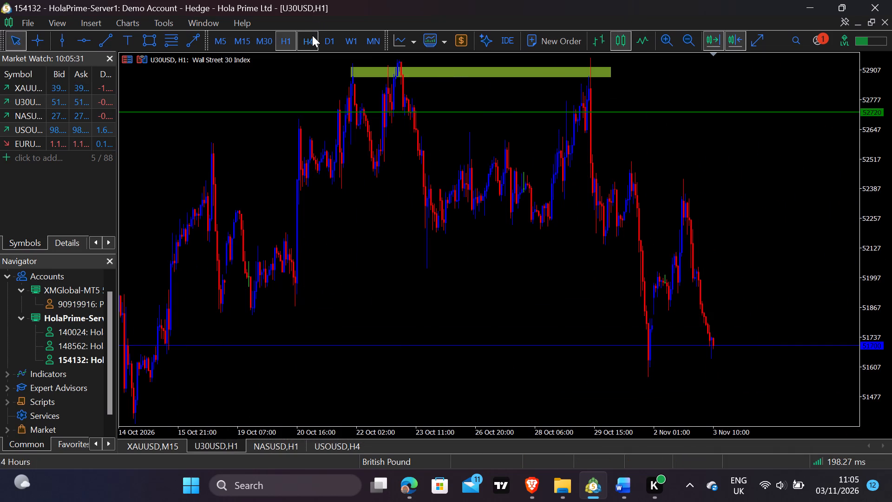
pyautogui.moveTo(465, 203); pyautogui.dragTo(444, 209)
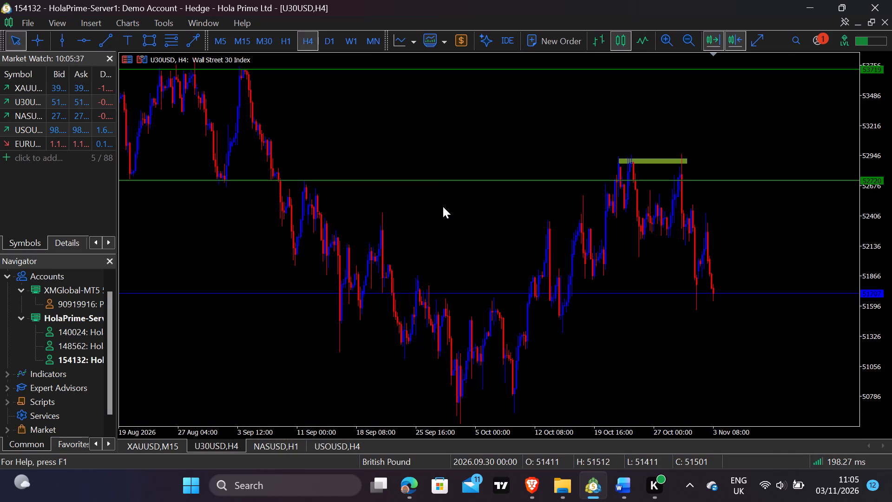
pyautogui.moveTo(871, 118); pyautogui.dragTo(870, 128)
pyautogui.moveTo(872, 154); pyautogui.dragTo(872, 146)
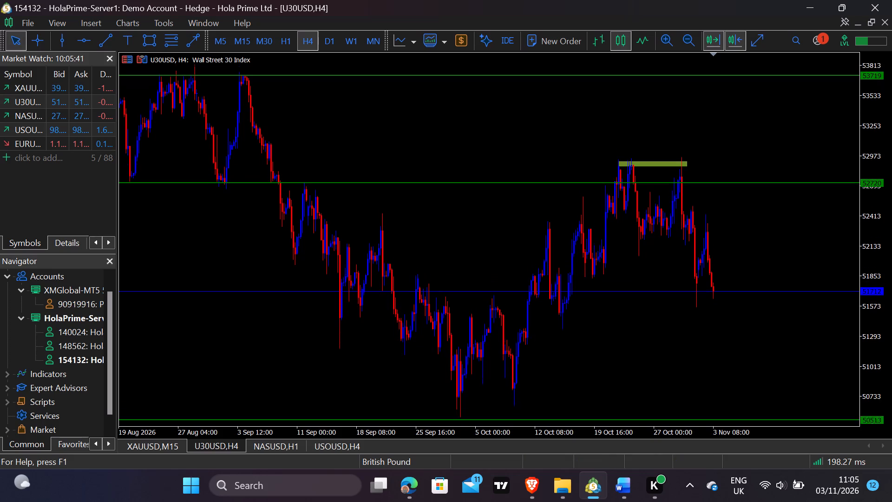
pyautogui.moveTo(872, 146); pyautogui.dragTo(872, 152)
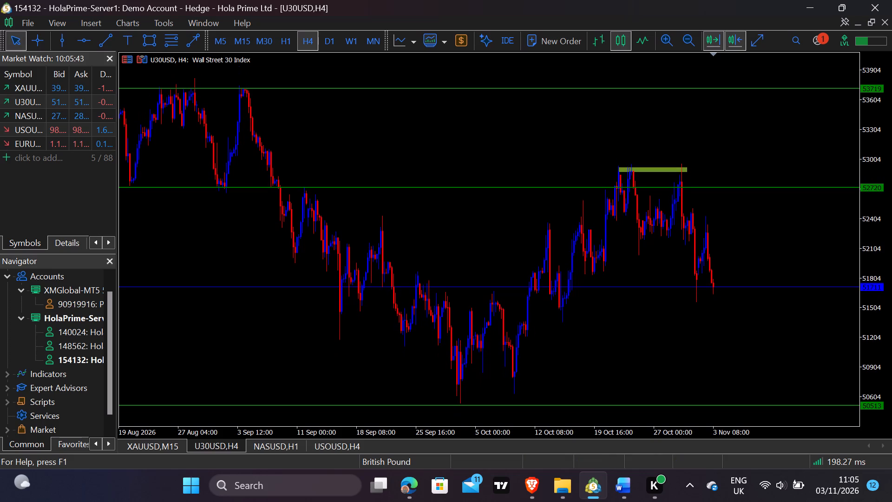
pyautogui.moveTo(872, 152); pyautogui.dragTo(868, 118)
pyautogui.moveTo(867, 117); pyautogui.dragTo(863, 102)
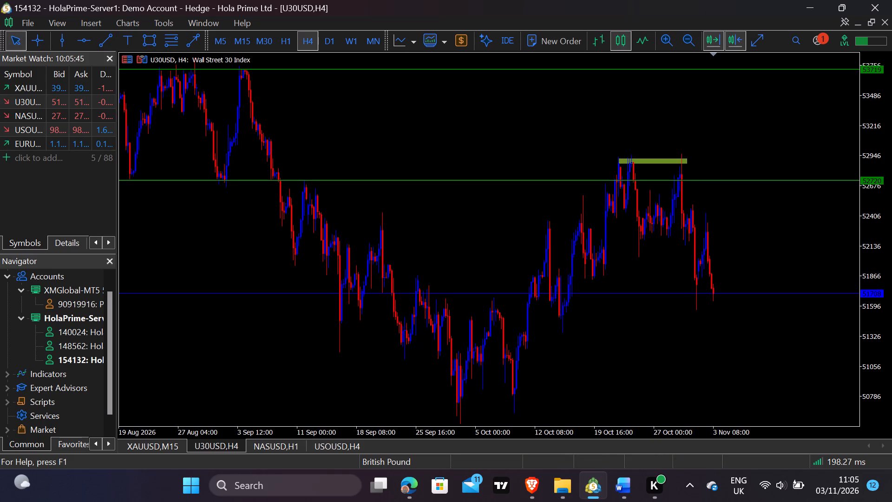
pyautogui.moveTo(863, 102); pyautogui.dragTo(863, 102)
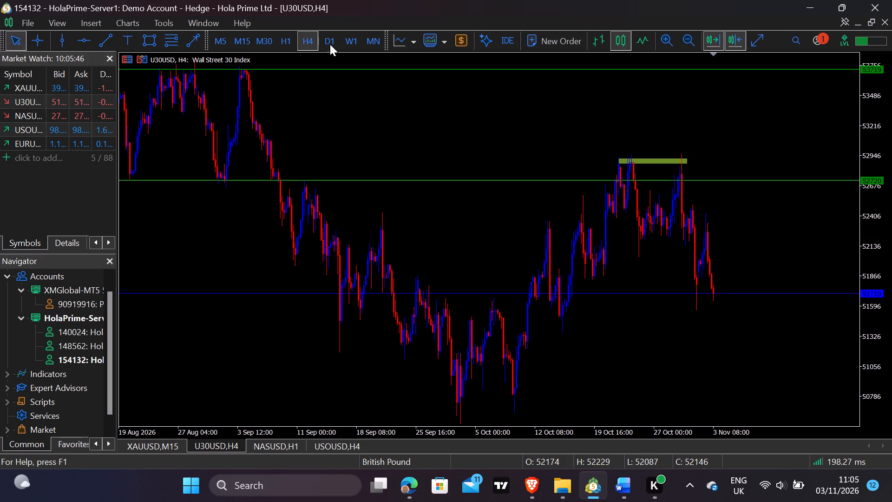
# Compare the U30USD zones and horizontal levels on the Daily timeframe with those on H4.
pyautogui.click(330, 44)
pyautogui.moveTo(467, 194); pyautogui.dragTo(464, 195)
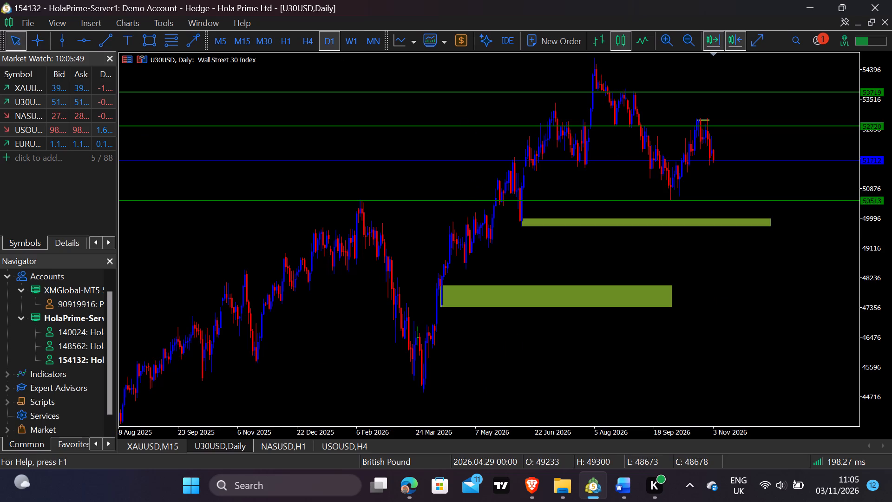
pyautogui.moveTo(464, 195); pyautogui.dragTo(461, 194)
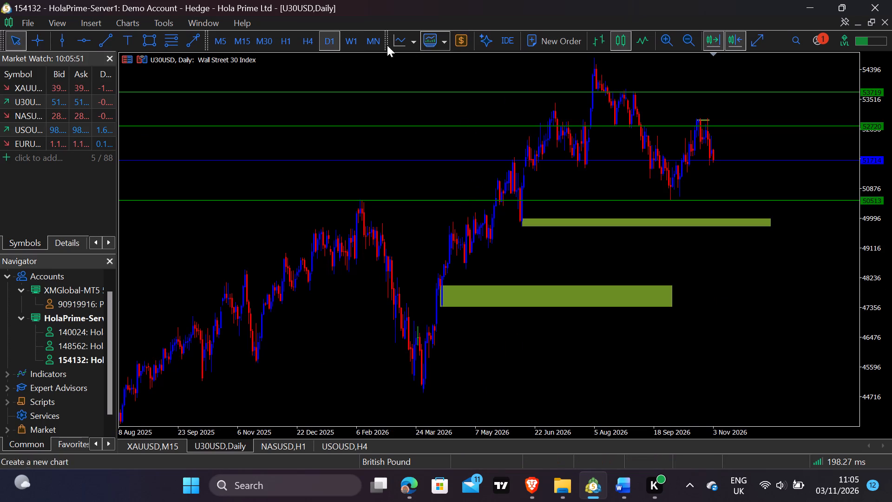
pyautogui.click(309, 40)
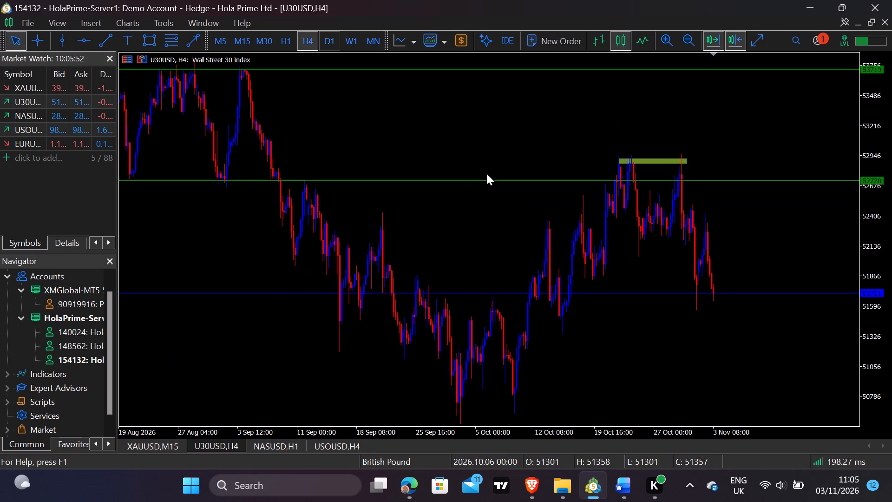
pyautogui.moveTo(872, 213); pyautogui.dragTo(876, 269)
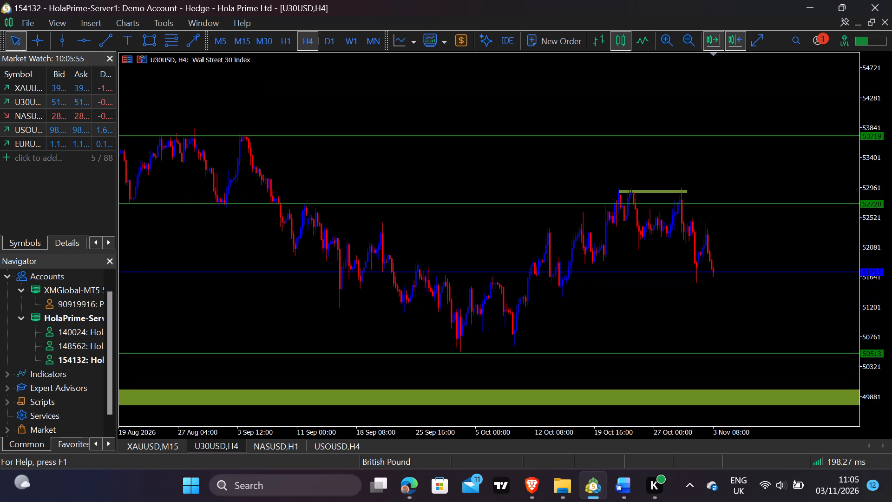
pyautogui.moveTo(876, 269); pyautogui.dragTo(874, 243)
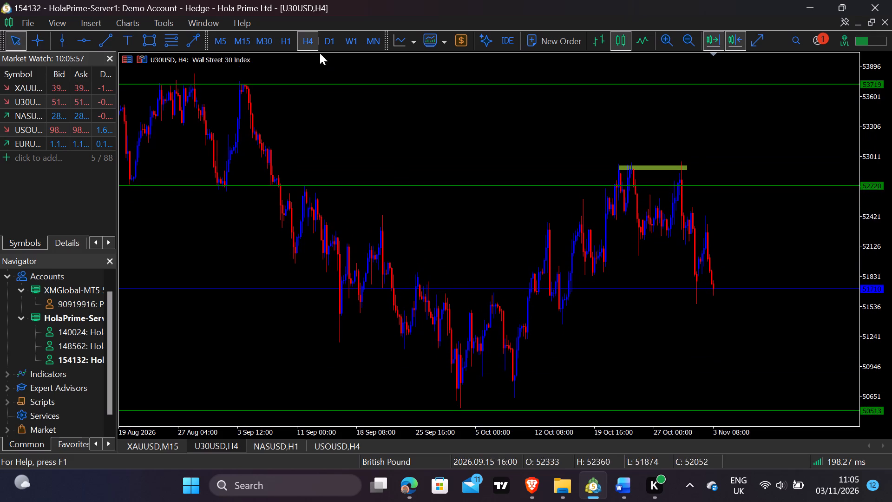
# On the U30USD Daily chart, move the lowest horizontal line up to about 50547 and deselect it.
pyautogui.click(287, 35)
pyautogui.click(331, 35)
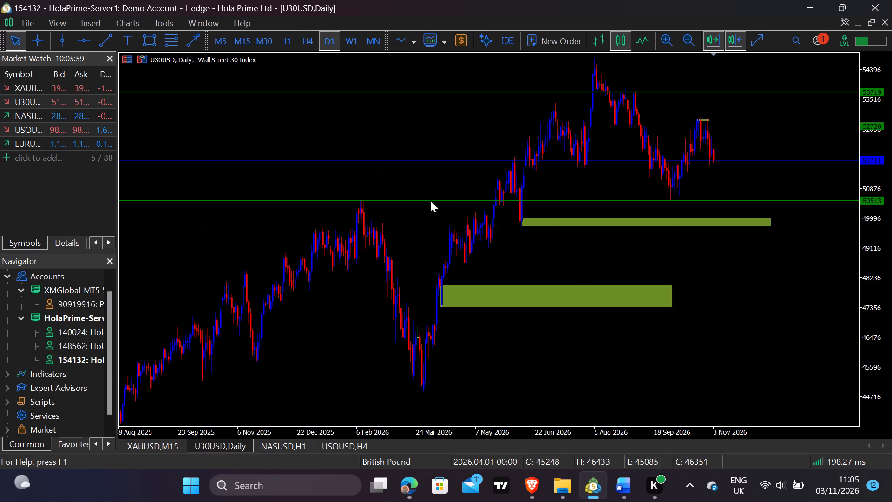
pyautogui.doubleClick(456, 202)
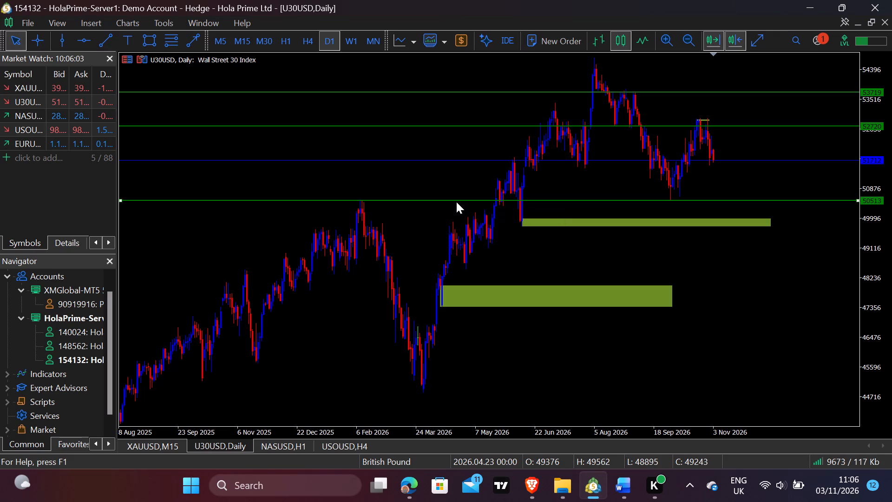
pyautogui.moveTo(456, 202); pyautogui.dragTo(465, 200)
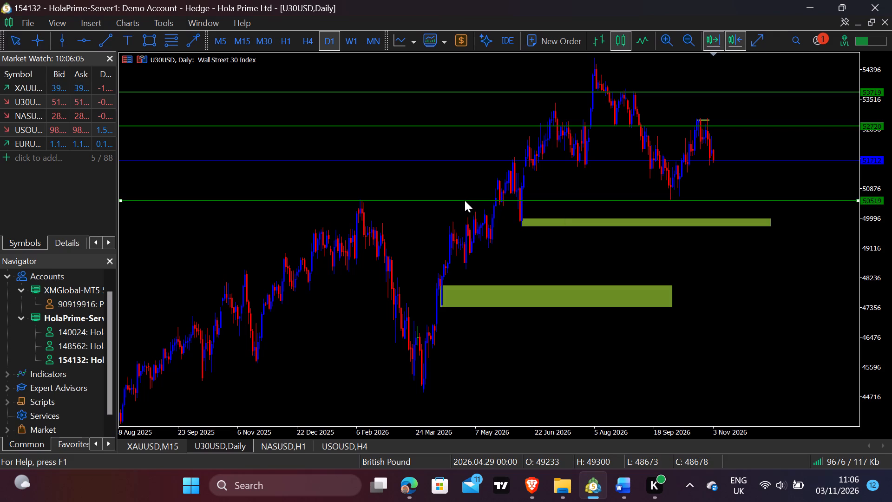
pyautogui.moveTo(465, 200); pyautogui.dragTo(463, 199)
pyautogui.doubleClick(463, 199)
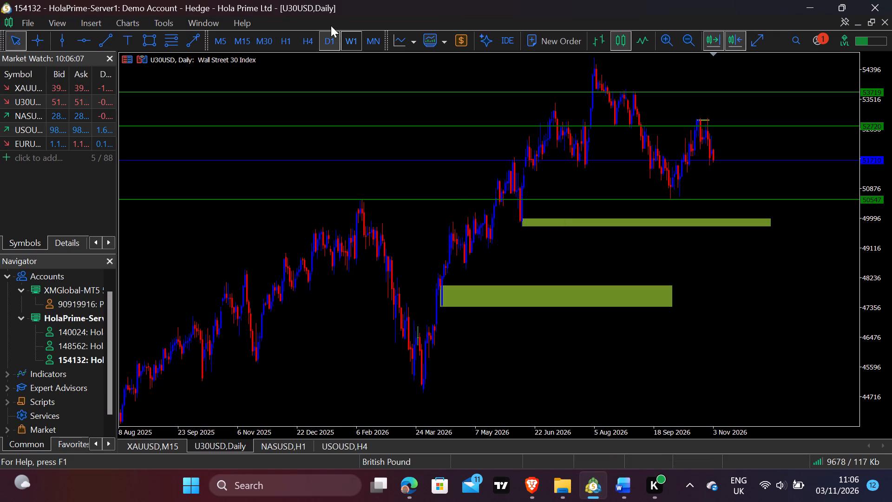
# Return the U30USD chart to the H4 timeframe.
pyautogui.click(307, 34)
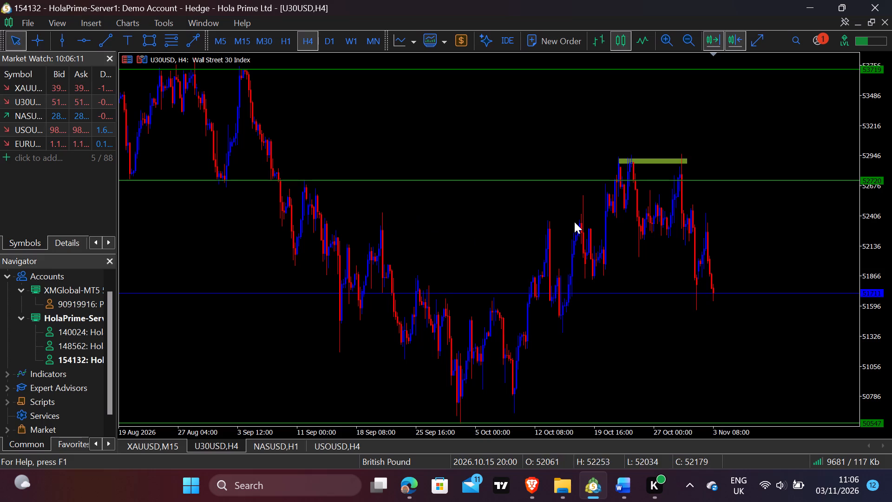
# Delete the horizontal line at 52720 from the U30USD H4 chart.
pyautogui.moveTo(880, 209); pyautogui.dragTo(883, 225)
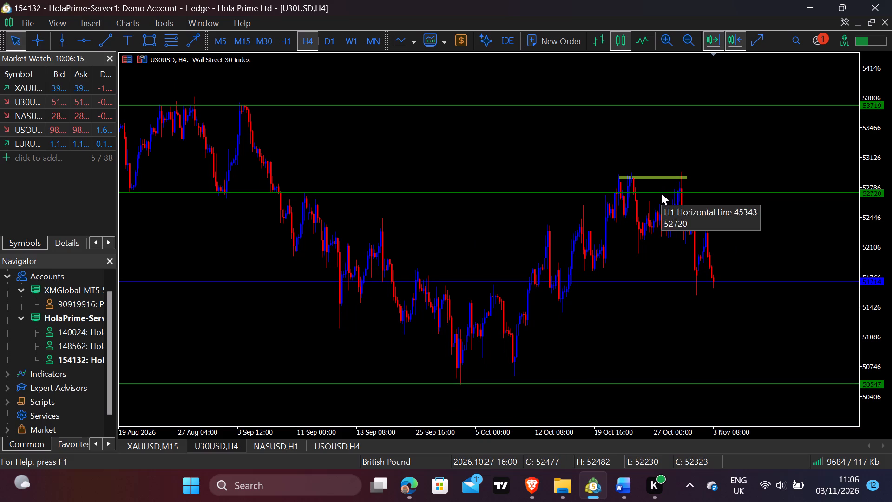
pyautogui.click(661, 193)
pyautogui.doubleClick(661, 193)
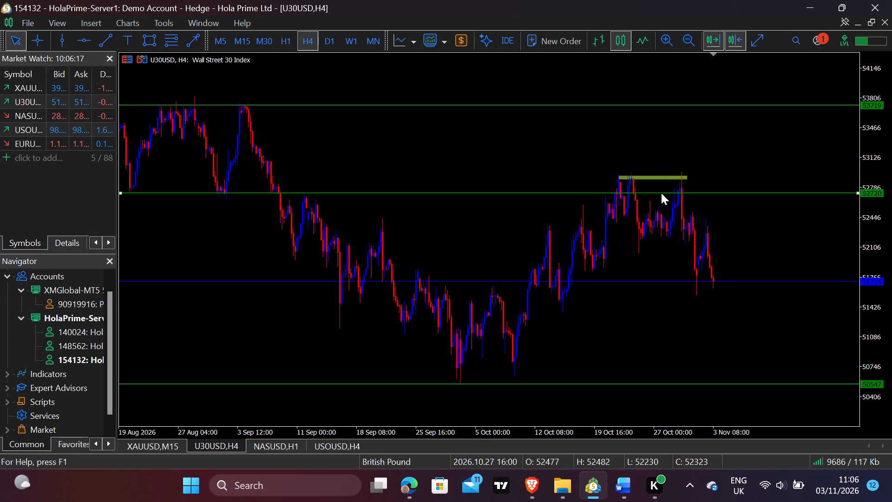
pyautogui.rightClick(661, 193)
pyautogui.click(707, 243)
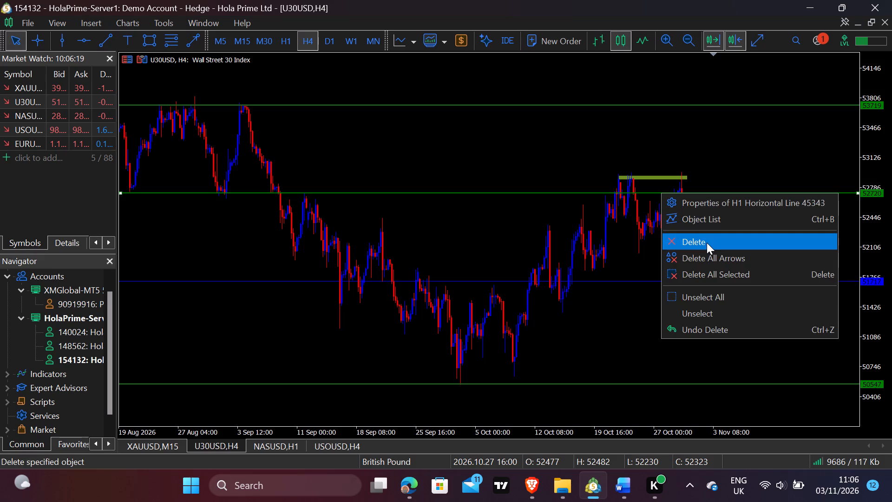
# Set the U30USD chart to the H1 timeframe and turn off automatic scrolling to the latest candle.
pyautogui.moveTo(828, 216); pyautogui.dragTo(833, 200)
pyautogui.moveTo(839, 172); pyautogui.dragTo(838, 154)
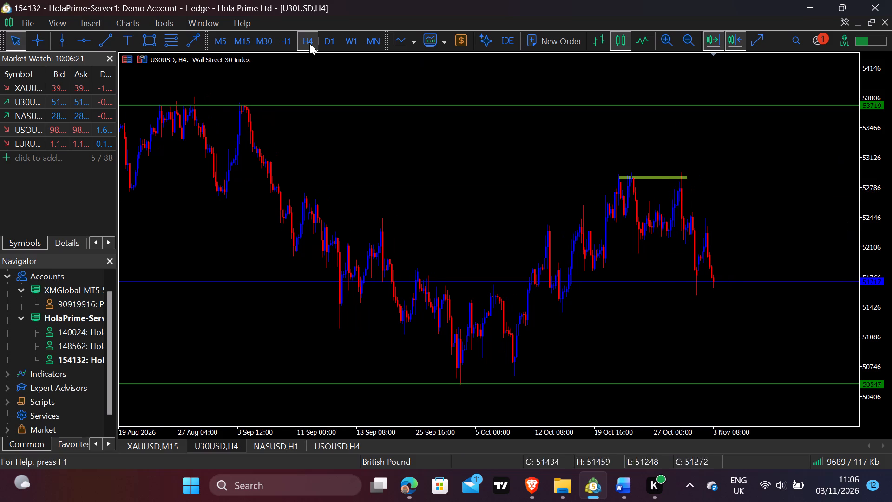
pyautogui.click(284, 42)
pyautogui.moveTo(414, 197); pyautogui.dragTo(729, 156)
pyautogui.click(712, 40)
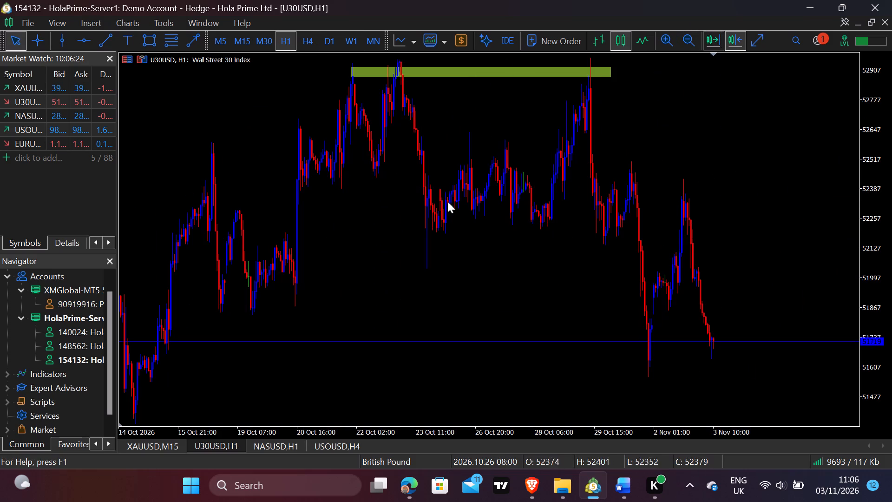
# Examine the U30USD H1 price history back to mid-September for swing highs and lows.
pyautogui.moveTo(451, 201); pyautogui.dragTo(751, 131)
pyautogui.moveTo(480, 225); pyautogui.dragTo(775, 139)
pyautogui.moveTo(372, 233); pyautogui.dragTo(701, 133)
pyautogui.moveTo(326, 237); pyautogui.dragTo(593, 170)
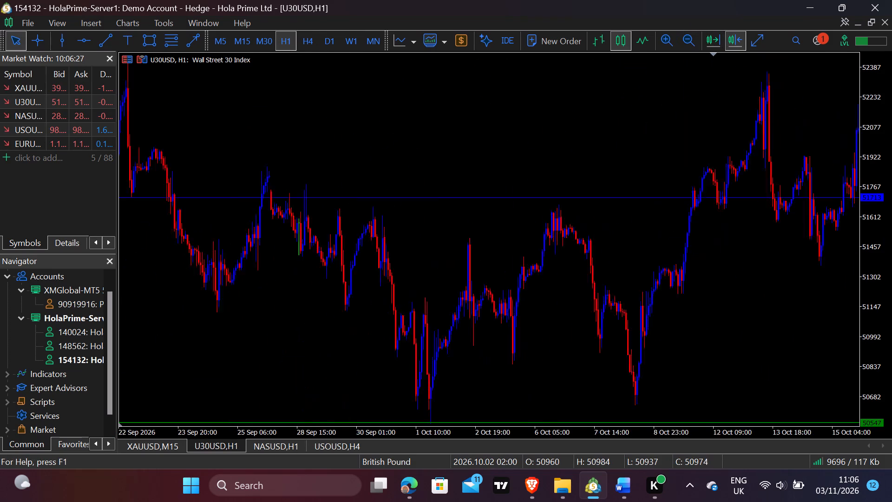
pyautogui.moveTo(593, 170); pyautogui.dragTo(676, 155)
pyautogui.moveTo(358, 222); pyautogui.dragTo(629, 131)
pyautogui.moveTo(369, 223); pyautogui.dragTo(278, 217)
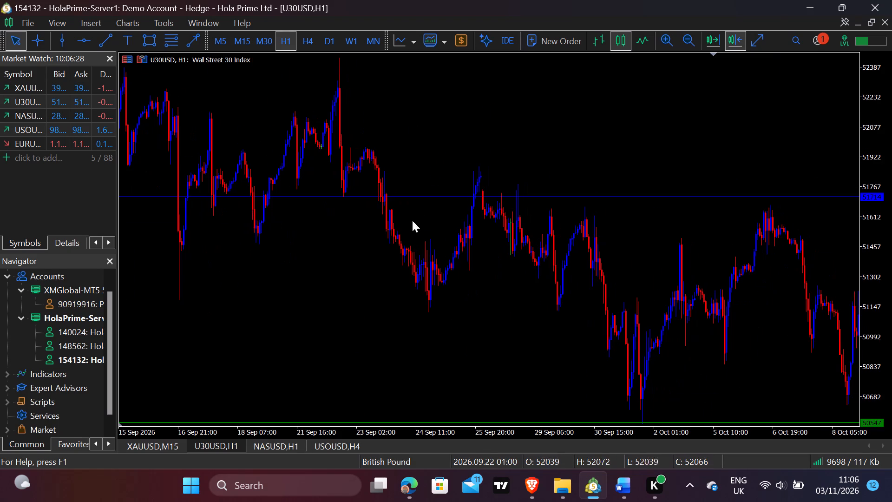
pyautogui.moveTo(877, 256); pyautogui.dragTo(866, 172)
pyautogui.moveTo(778, 271); pyautogui.dragTo(559, 297)
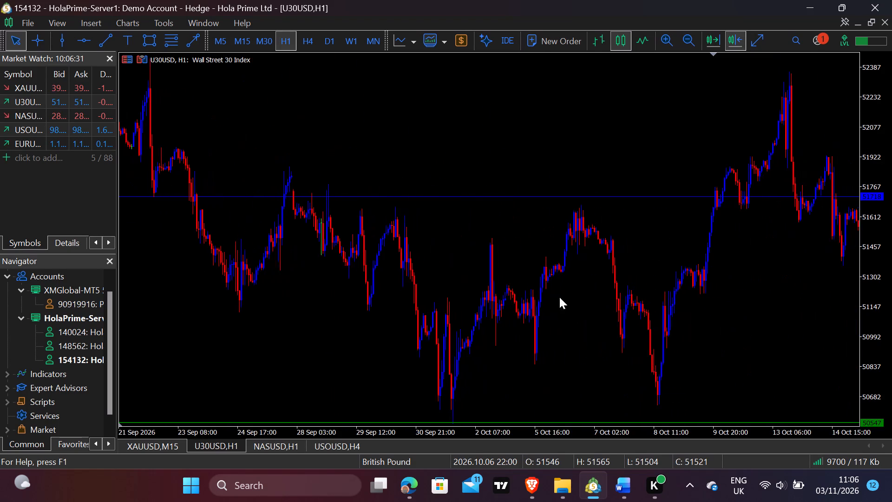
pyautogui.moveTo(559, 297); pyautogui.dragTo(559, 297)
# Draw a Fibonacci retracement on U30USD H1 from the 8 October low near 50645 up to about 52370.
pyautogui.moveTo(676, 293); pyautogui.dragTo(589, 271)
pyautogui.moveTo(589, 271); pyautogui.dragTo(502, 237)
pyautogui.moveTo(502, 237); pyautogui.dragTo(436, 225)
pyautogui.click(171, 34)
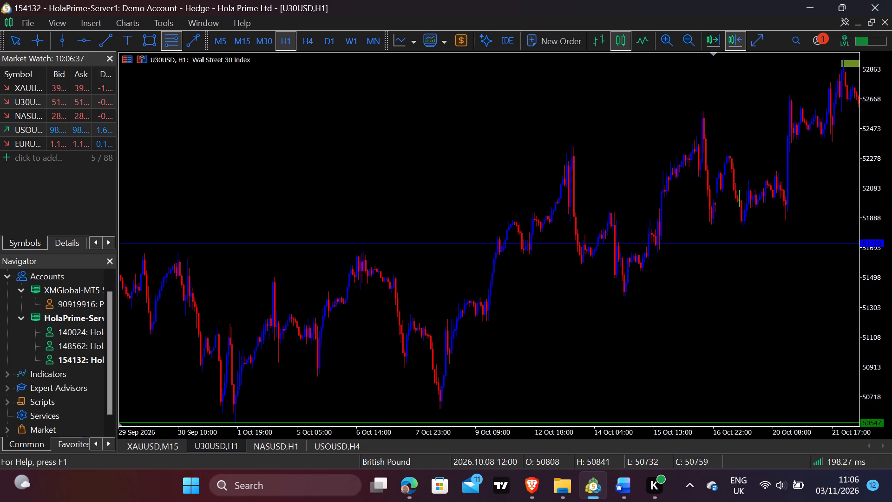
pyautogui.moveTo(441, 409); pyautogui.dragTo(658, 157)
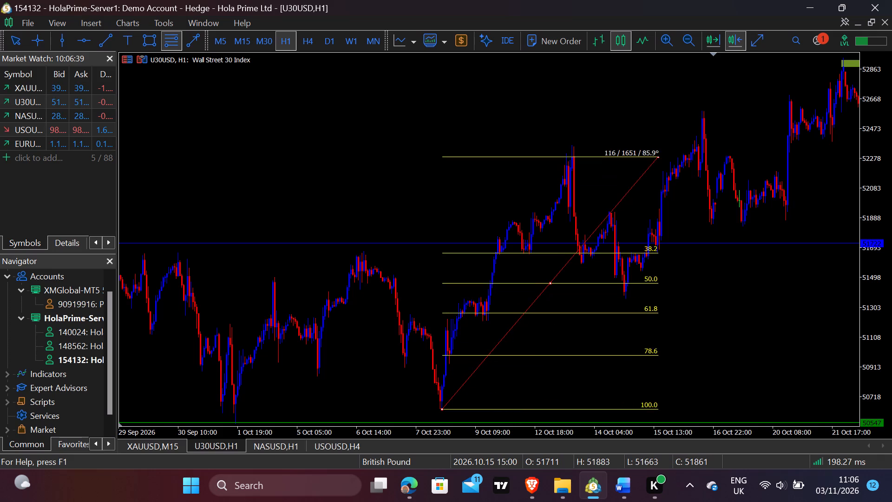
pyautogui.moveTo(658, 157); pyautogui.dragTo(640, 145)
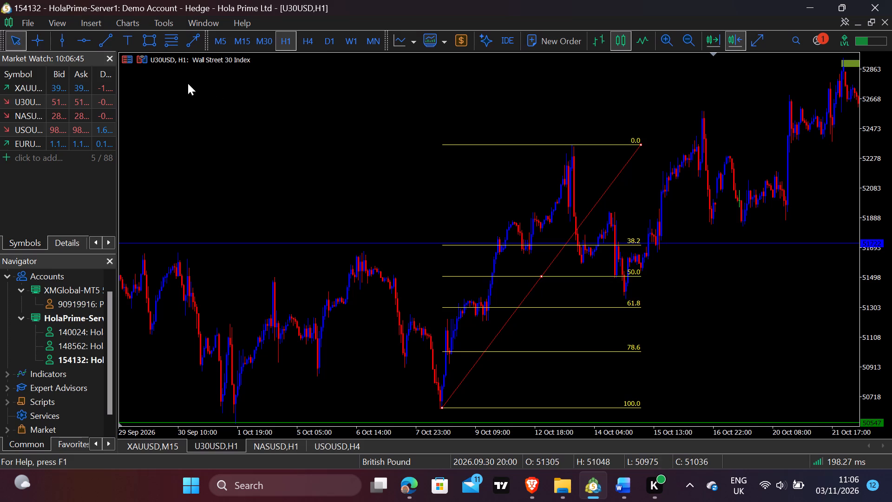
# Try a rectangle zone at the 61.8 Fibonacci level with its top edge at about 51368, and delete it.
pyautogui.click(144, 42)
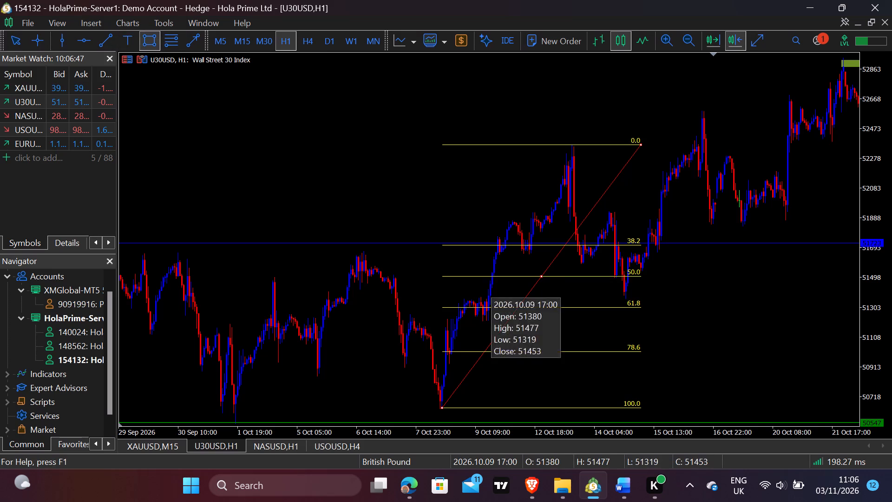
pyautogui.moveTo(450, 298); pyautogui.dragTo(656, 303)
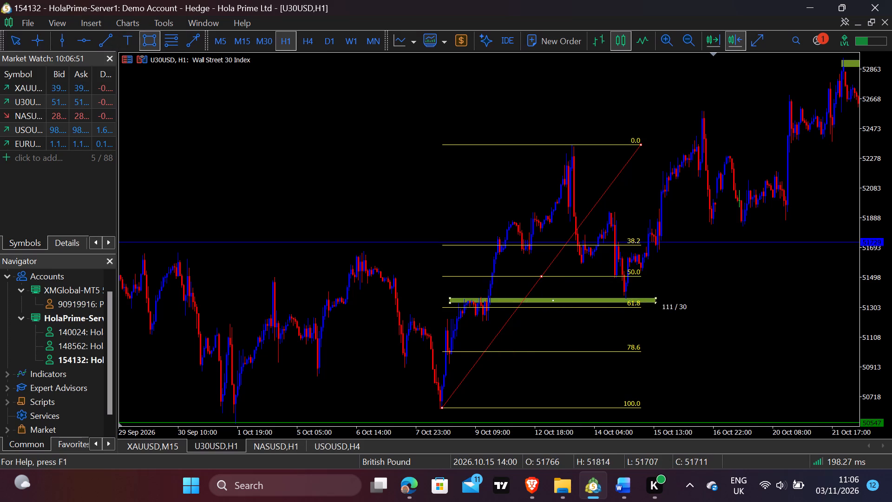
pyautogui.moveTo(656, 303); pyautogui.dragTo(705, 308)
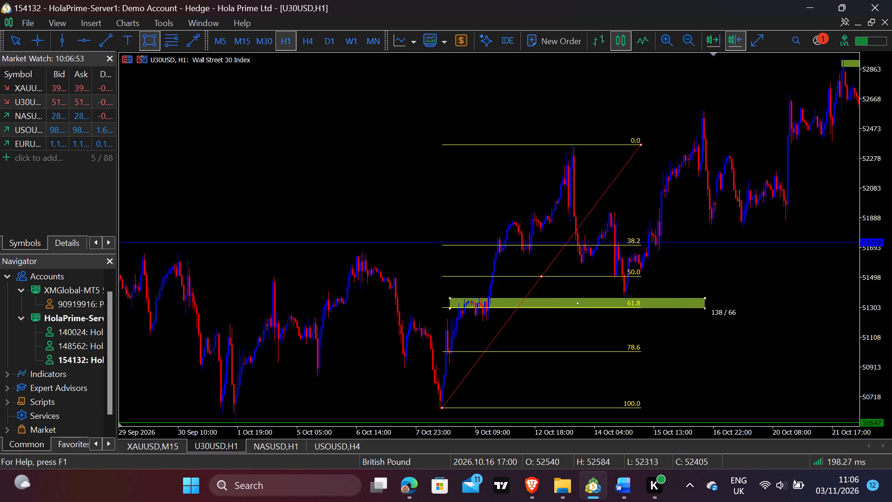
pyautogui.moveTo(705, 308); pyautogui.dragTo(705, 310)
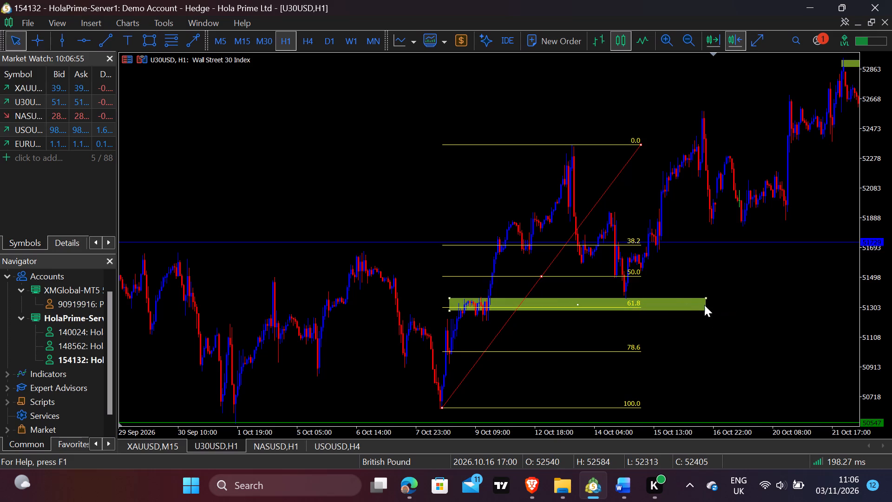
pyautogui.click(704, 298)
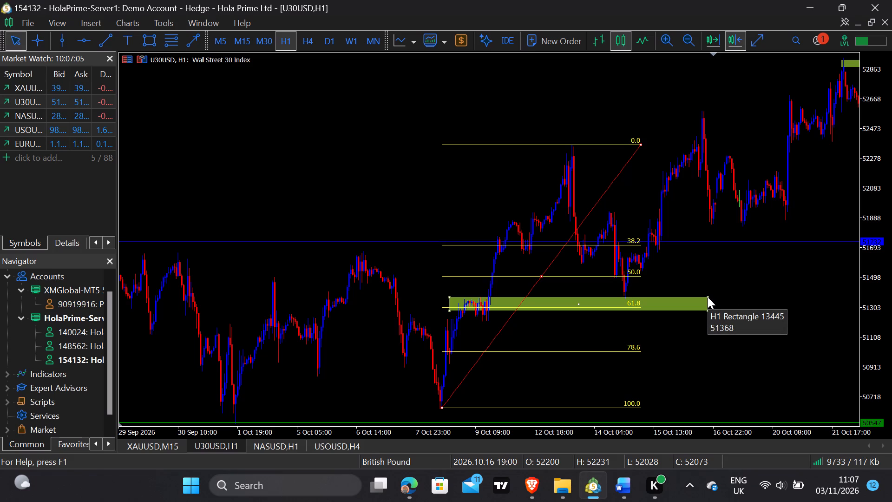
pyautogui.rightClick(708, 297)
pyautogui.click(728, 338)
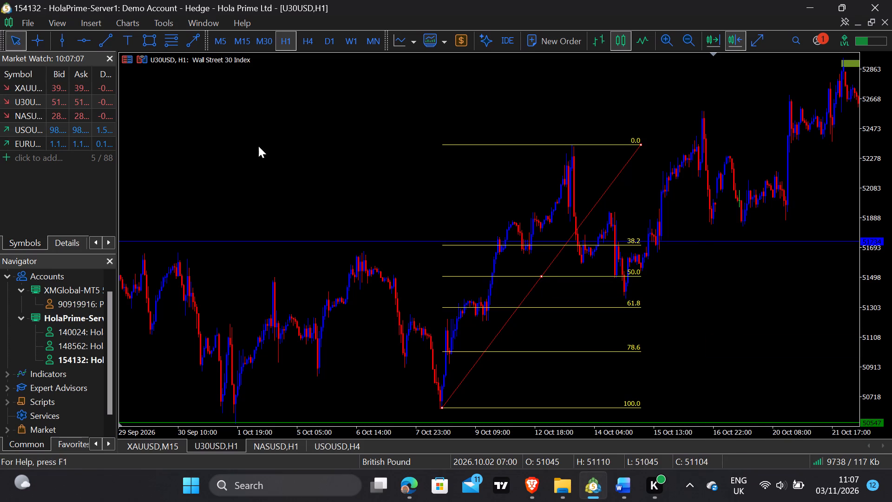
# Place a horizontal line at about 51371 on the U30USD H1 chart, just above the 61.8 Fibonacci level, and deselect it.
pyautogui.click(106, 33)
pyautogui.click(92, 34)
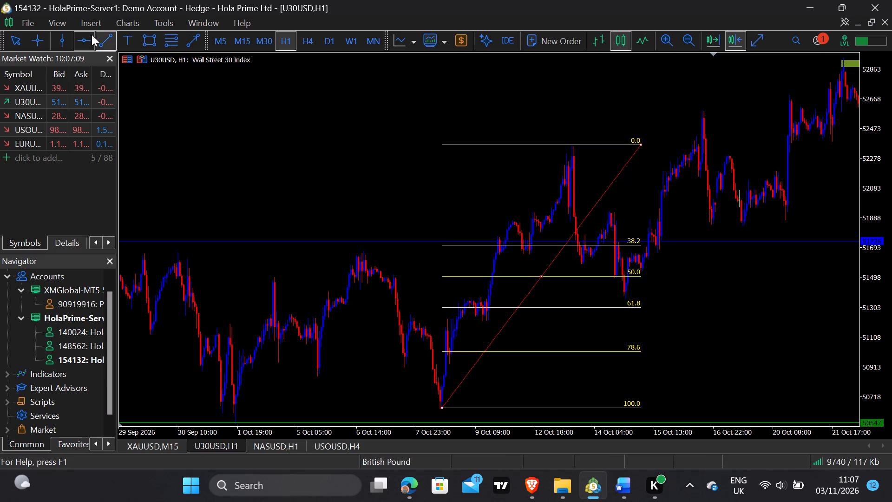
pyautogui.click(482, 297)
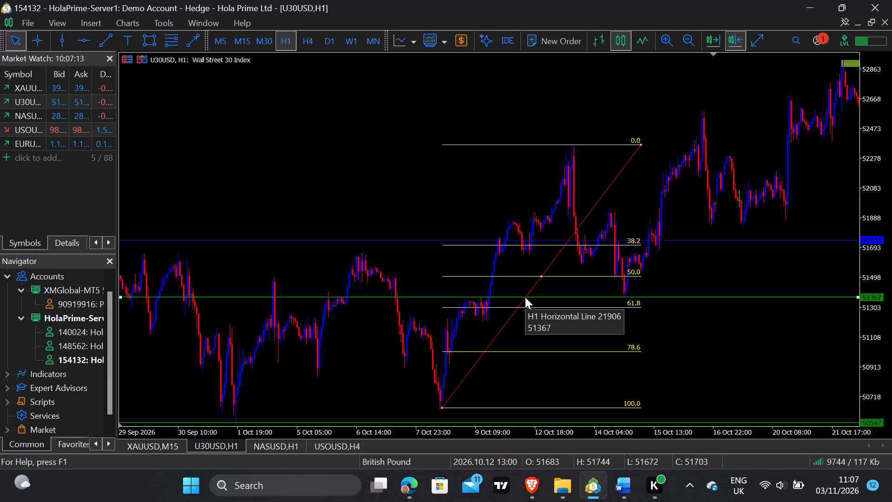
pyautogui.moveTo(536, 297); pyautogui.dragTo(543, 298)
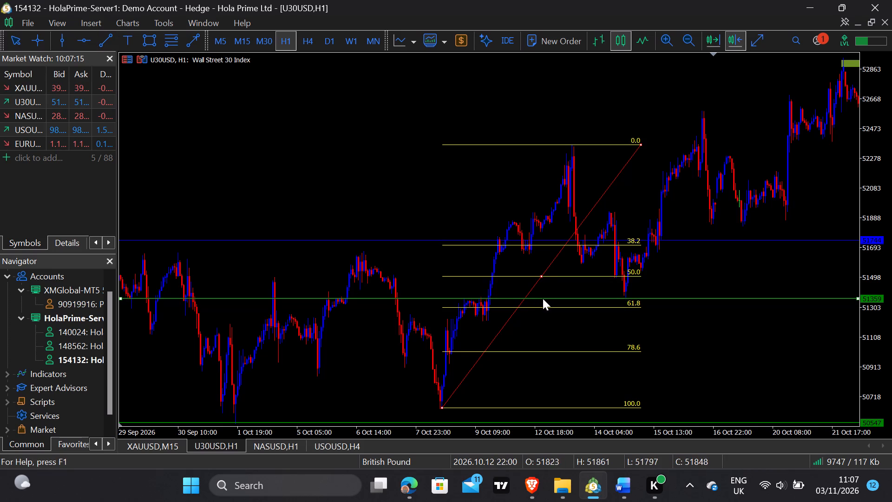
pyautogui.moveTo(543, 298); pyautogui.dragTo(541, 297)
pyautogui.doubleClick(541, 297)
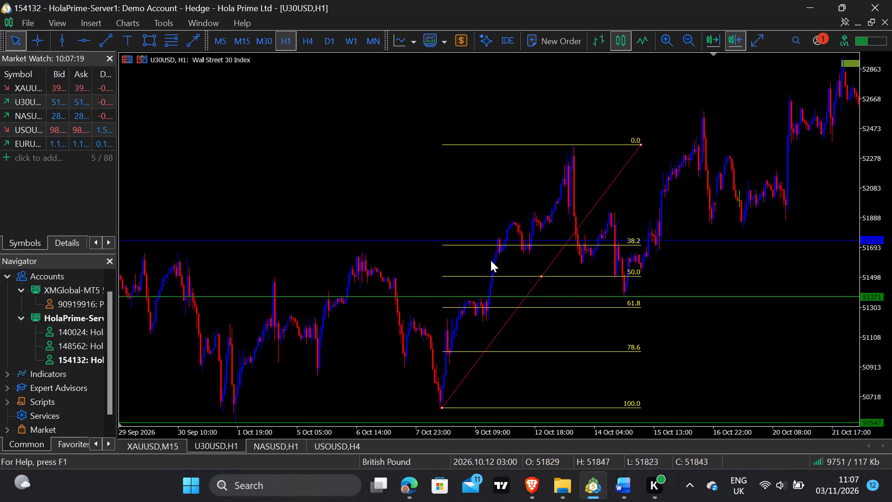
# Examine how U30USD H1 price history from September to October behaves around the 51371 line and the Fibonacci levels.
pyautogui.moveTo(445, 257); pyautogui.dragTo(614, 237)
pyautogui.moveTo(525, 323); pyautogui.dragTo(617, 288)
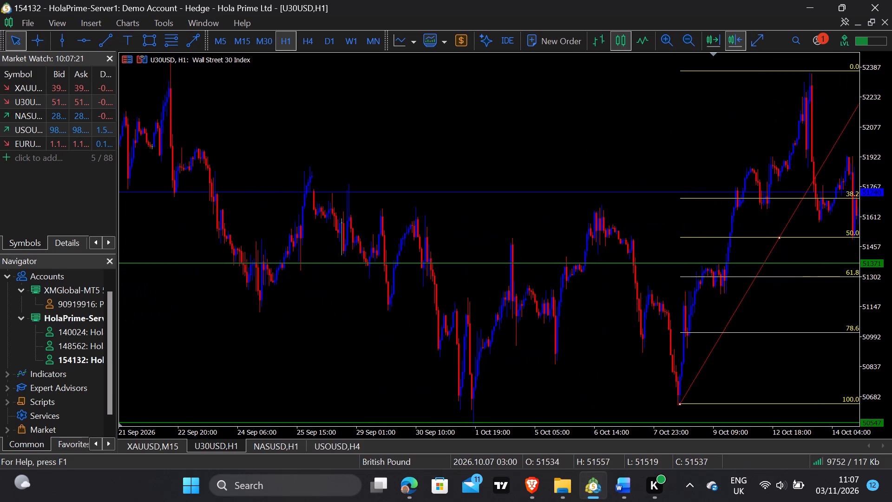
pyautogui.moveTo(617, 288); pyautogui.dragTo(690, 245)
pyautogui.moveTo(524, 313); pyautogui.dragTo(498, 314)
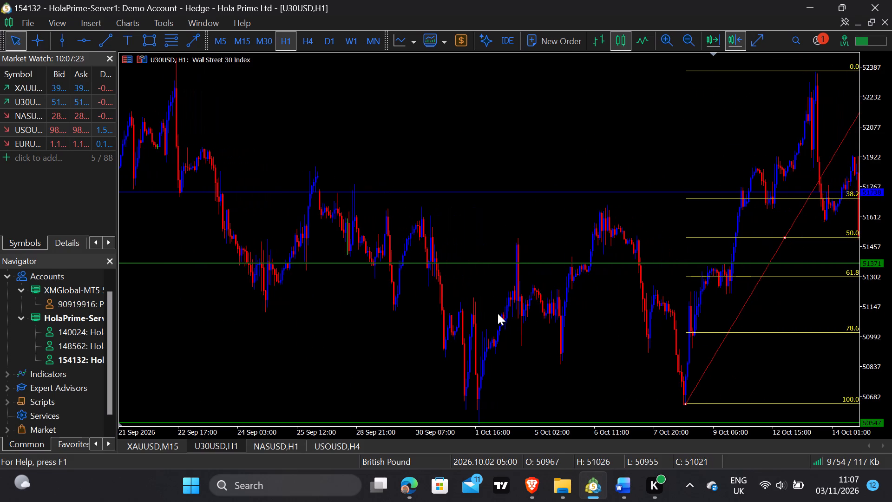
pyautogui.moveTo(472, 310); pyautogui.dragTo(408, 305)
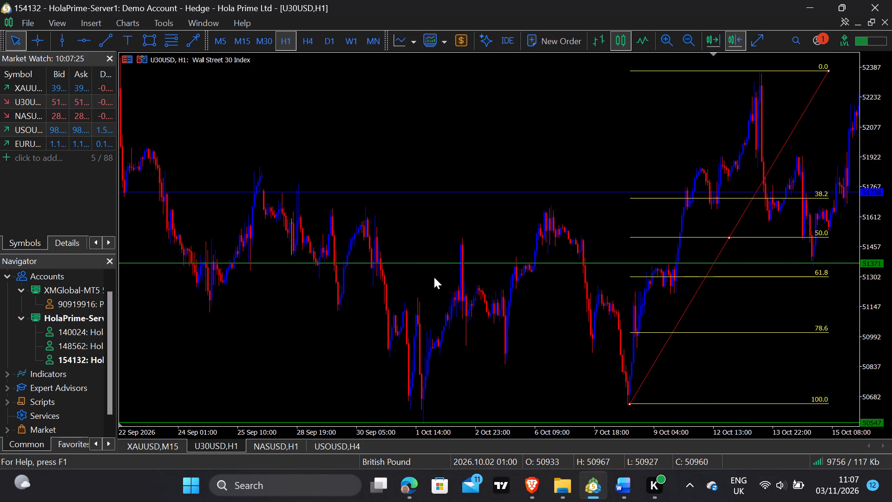
pyautogui.moveTo(104, 40); pyautogui.dragTo(297, 165)
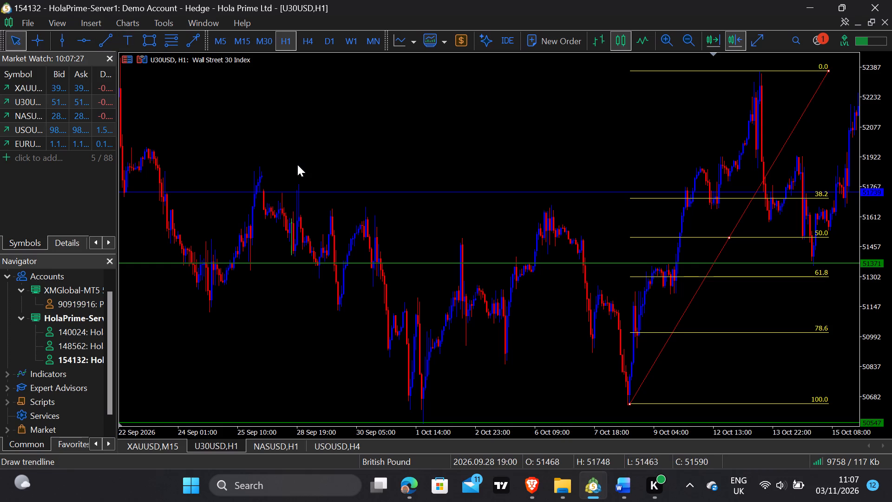
pyautogui.moveTo(279, 166); pyautogui.dragTo(413, 201)
pyautogui.moveTo(407, 207); pyautogui.dragTo(550, 217)
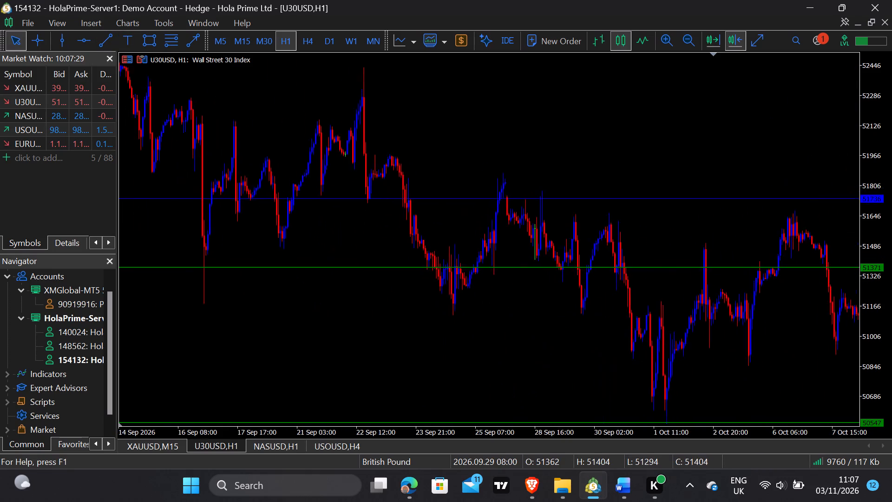
pyautogui.moveTo(550, 217); pyautogui.dragTo(292, 213)
pyautogui.moveTo(221, 314); pyautogui.dragTo(509, 316)
pyautogui.moveTo(263, 325); pyautogui.dragTo(491, 314)
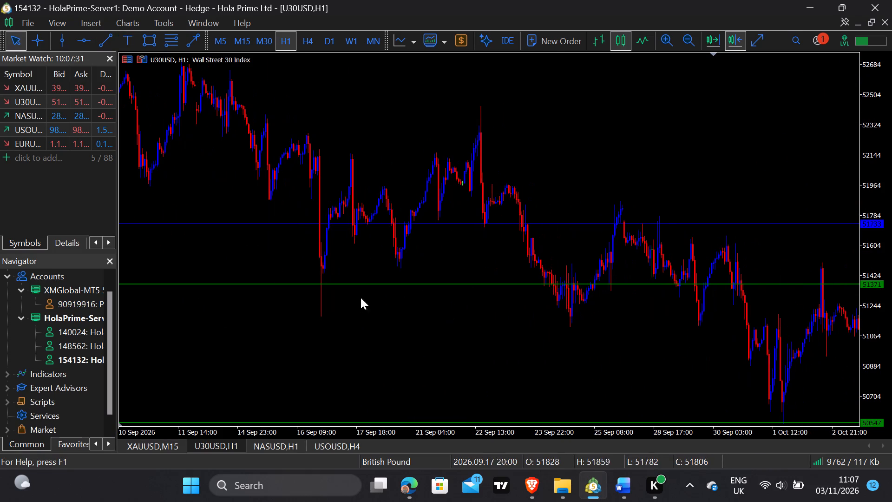
pyautogui.moveTo(570, 342); pyautogui.dragTo(283, 295)
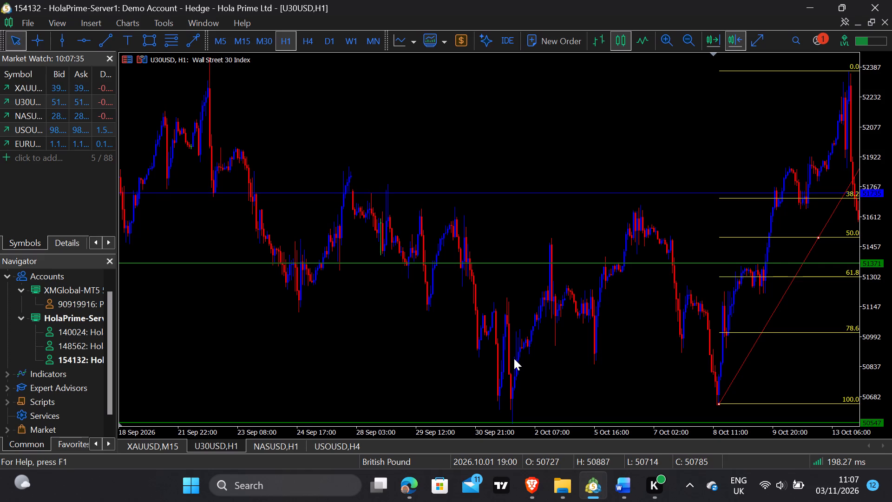
pyautogui.hotkey('ctrl', 'f')
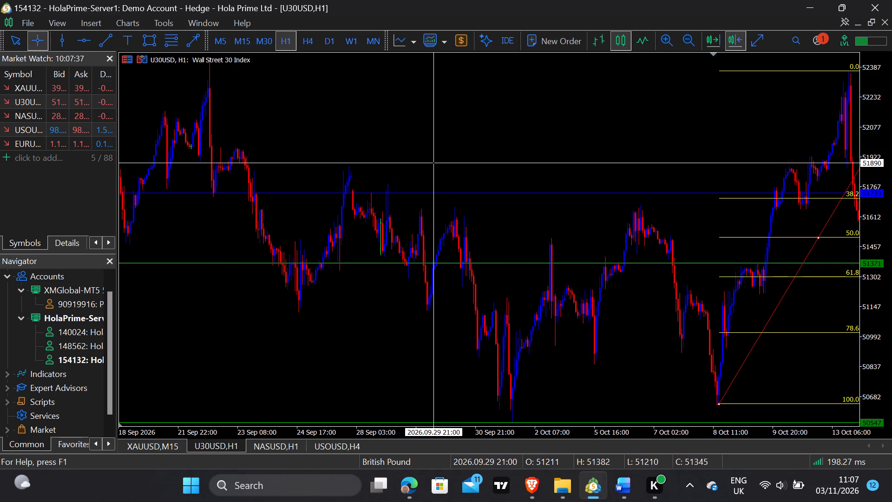
pyautogui.click(433, 166)
pyautogui.moveTo(658, 258); pyautogui.dragTo(432, 272)
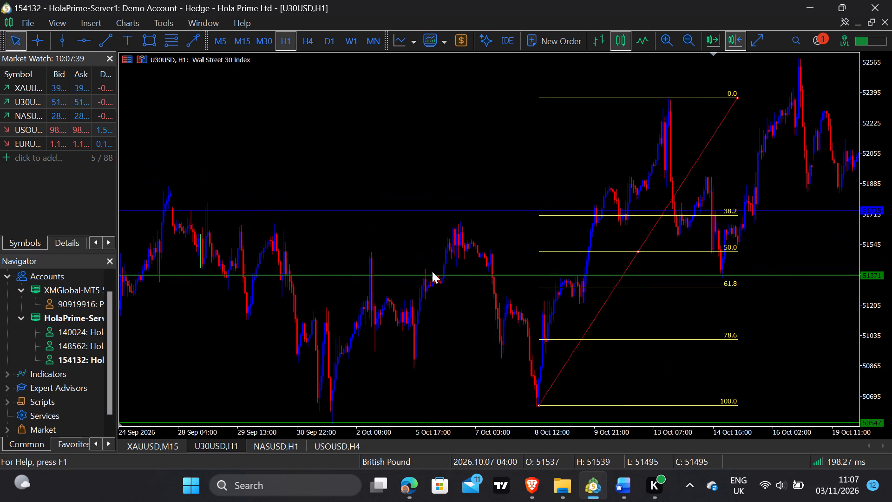
pyautogui.moveTo(597, 291); pyautogui.dragTo(468, 299)
pyautogui.moveTo(555, 315); pyautogui.dragTo(466, 335)
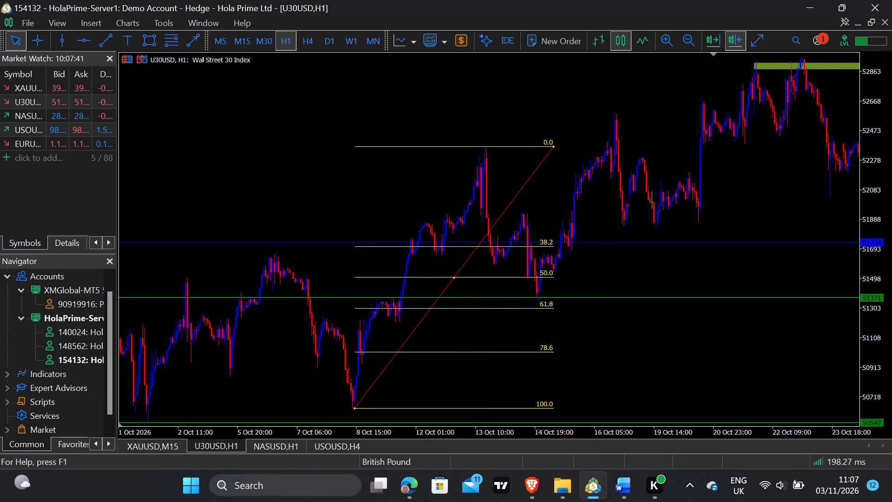
pyautogui.moveTo(878, 222); pyautogui.dragTo(872, 167)
pyautogui.moveTo(877, 202); pyautogui.dragTo(876, 137)
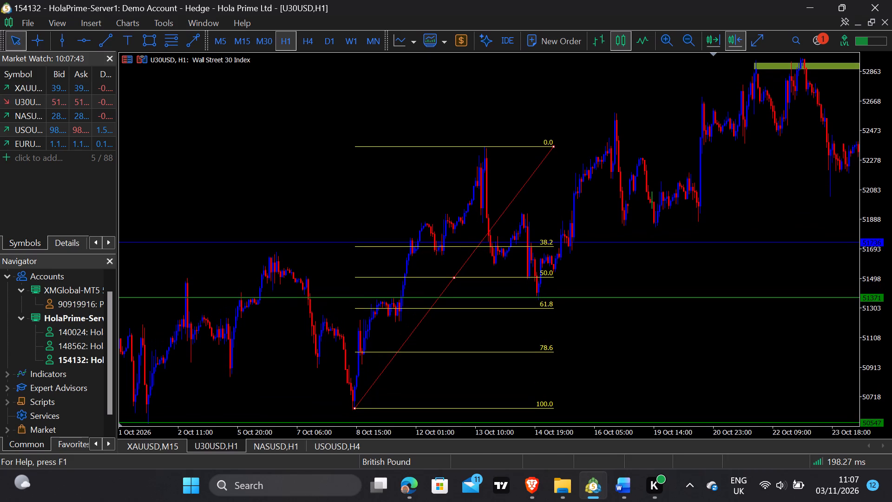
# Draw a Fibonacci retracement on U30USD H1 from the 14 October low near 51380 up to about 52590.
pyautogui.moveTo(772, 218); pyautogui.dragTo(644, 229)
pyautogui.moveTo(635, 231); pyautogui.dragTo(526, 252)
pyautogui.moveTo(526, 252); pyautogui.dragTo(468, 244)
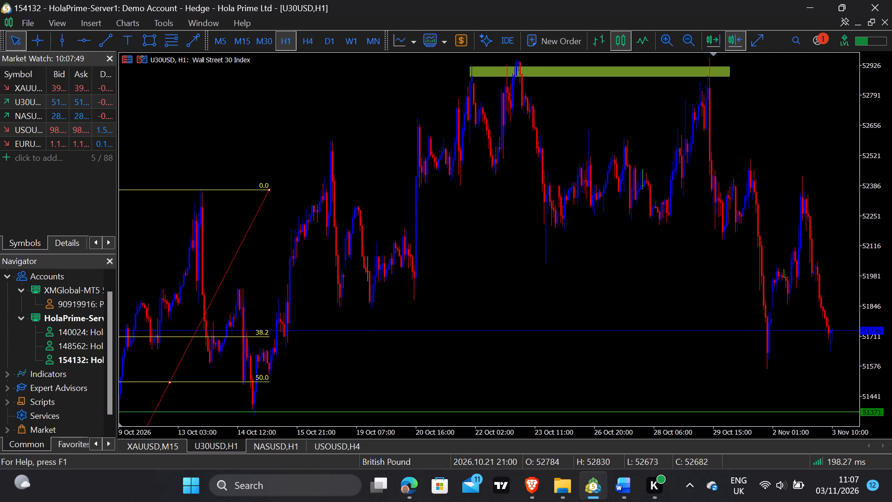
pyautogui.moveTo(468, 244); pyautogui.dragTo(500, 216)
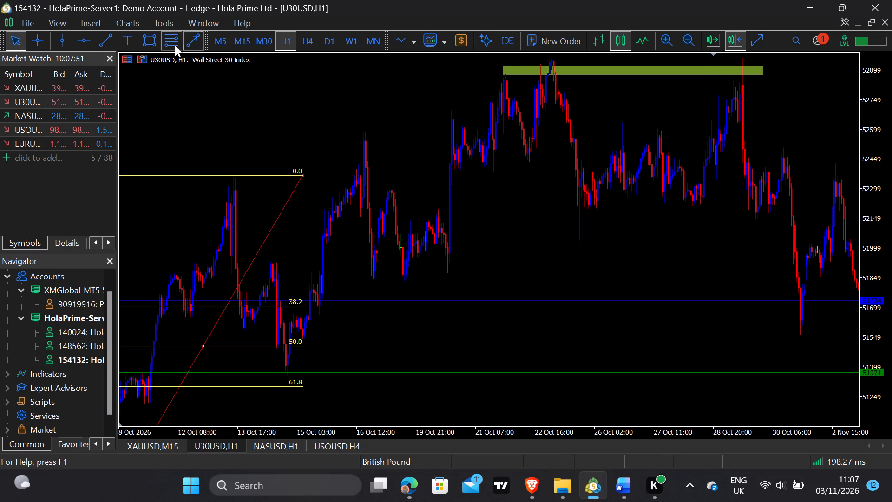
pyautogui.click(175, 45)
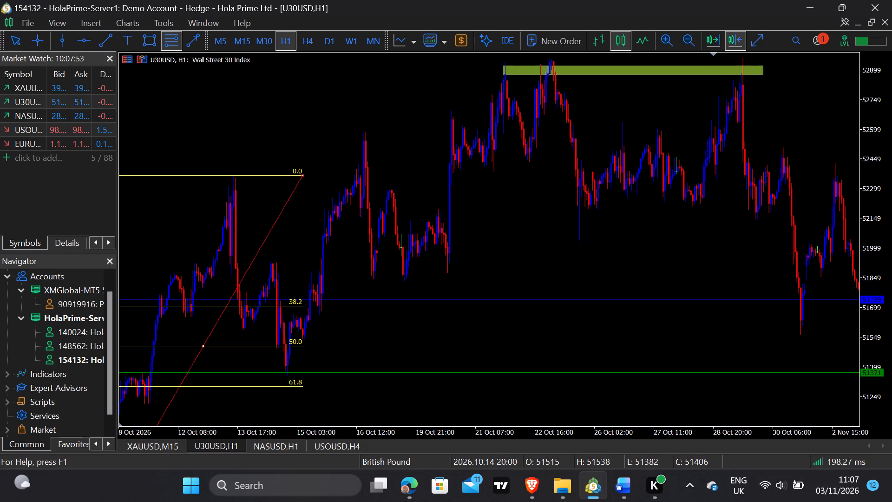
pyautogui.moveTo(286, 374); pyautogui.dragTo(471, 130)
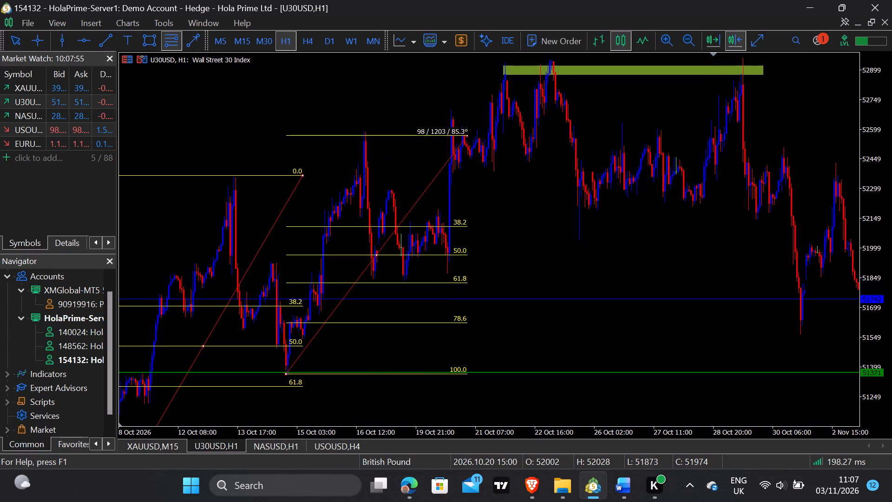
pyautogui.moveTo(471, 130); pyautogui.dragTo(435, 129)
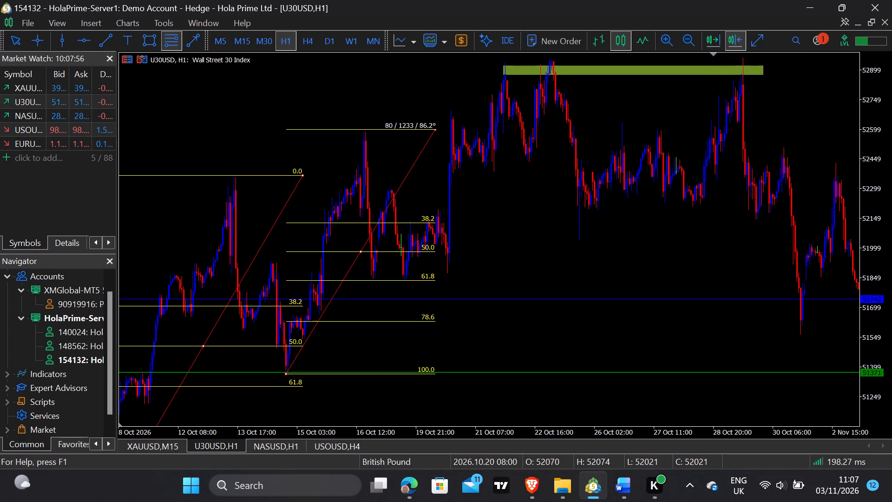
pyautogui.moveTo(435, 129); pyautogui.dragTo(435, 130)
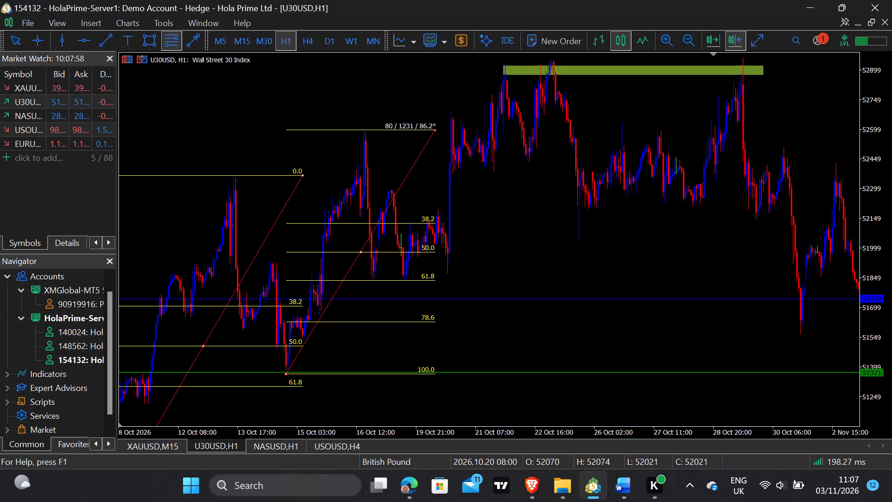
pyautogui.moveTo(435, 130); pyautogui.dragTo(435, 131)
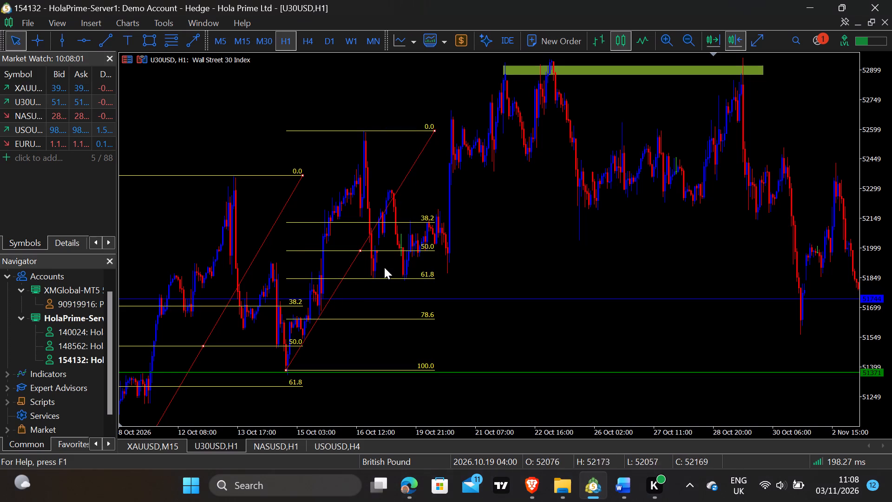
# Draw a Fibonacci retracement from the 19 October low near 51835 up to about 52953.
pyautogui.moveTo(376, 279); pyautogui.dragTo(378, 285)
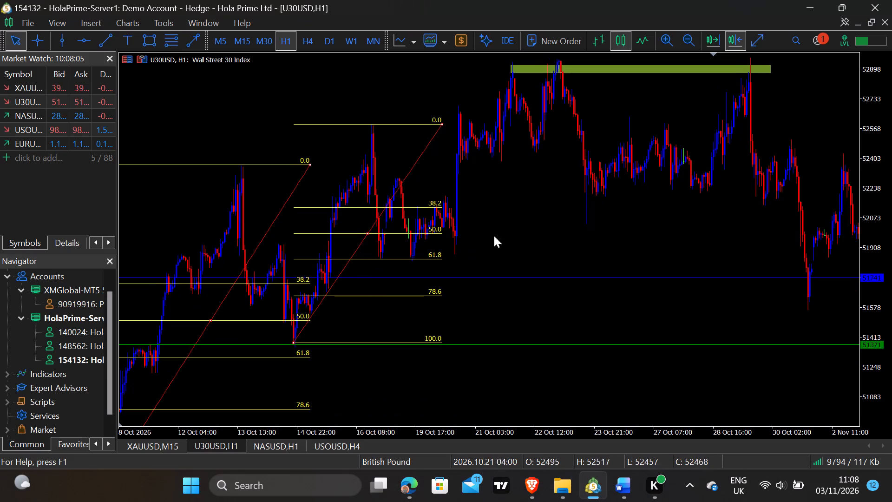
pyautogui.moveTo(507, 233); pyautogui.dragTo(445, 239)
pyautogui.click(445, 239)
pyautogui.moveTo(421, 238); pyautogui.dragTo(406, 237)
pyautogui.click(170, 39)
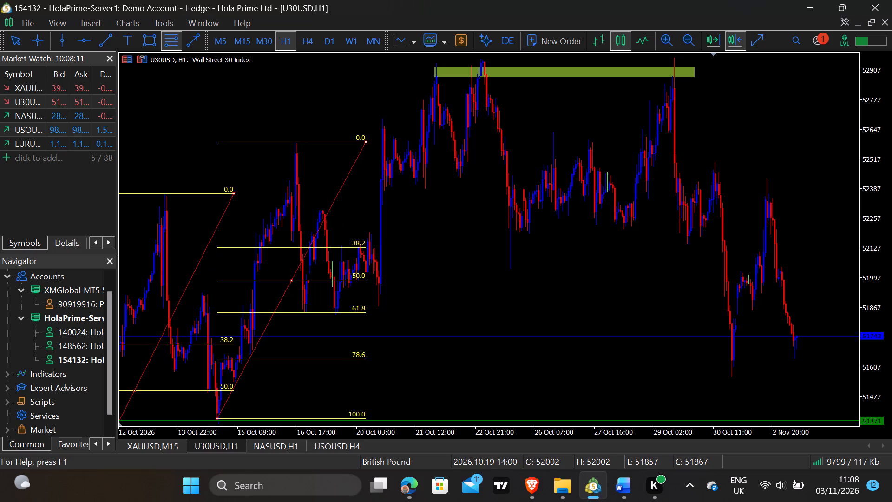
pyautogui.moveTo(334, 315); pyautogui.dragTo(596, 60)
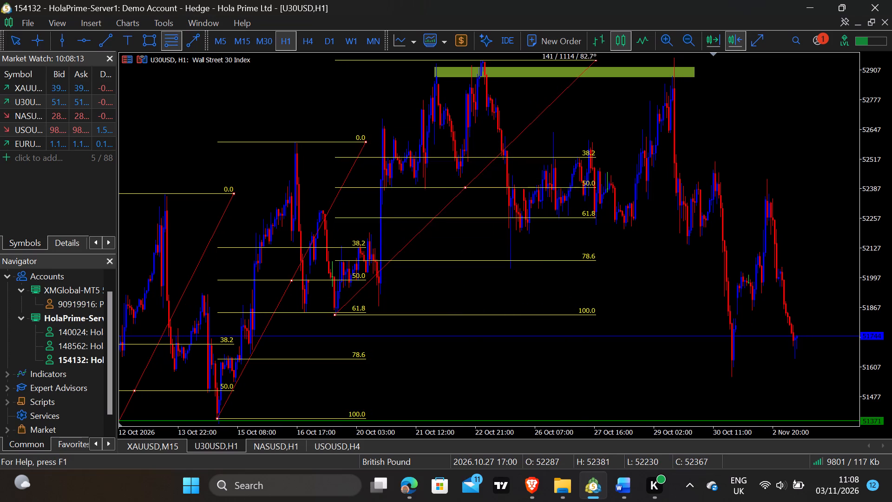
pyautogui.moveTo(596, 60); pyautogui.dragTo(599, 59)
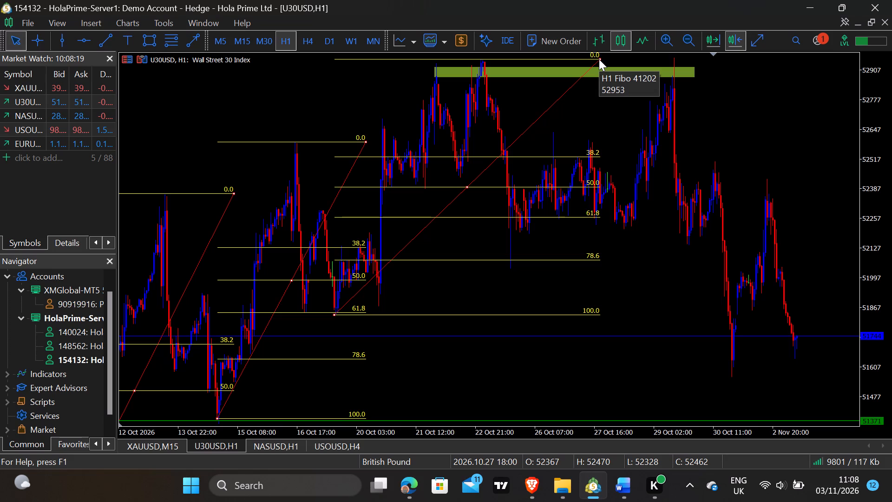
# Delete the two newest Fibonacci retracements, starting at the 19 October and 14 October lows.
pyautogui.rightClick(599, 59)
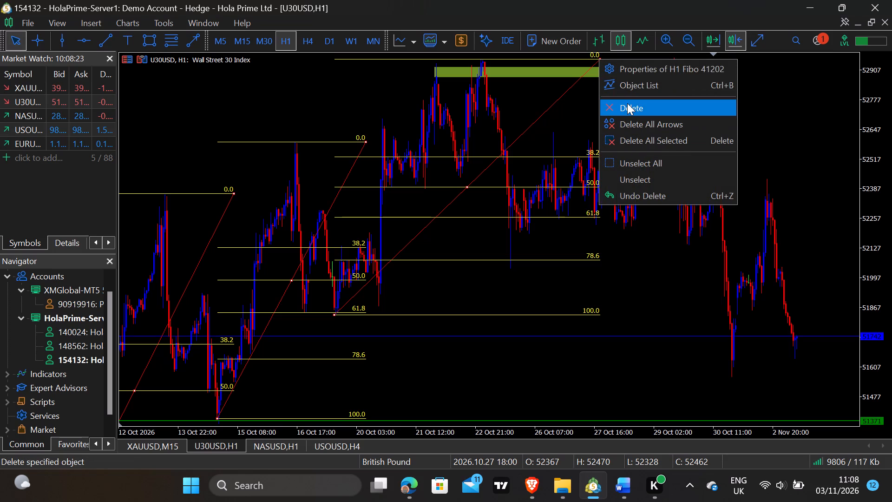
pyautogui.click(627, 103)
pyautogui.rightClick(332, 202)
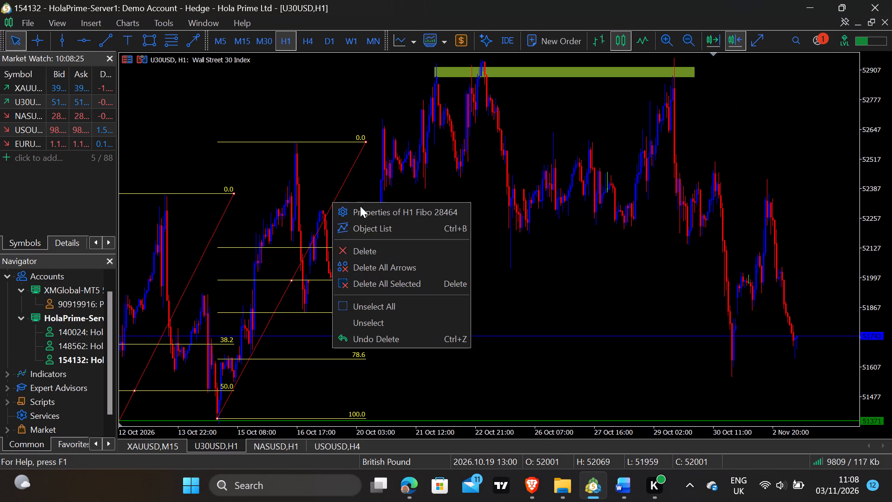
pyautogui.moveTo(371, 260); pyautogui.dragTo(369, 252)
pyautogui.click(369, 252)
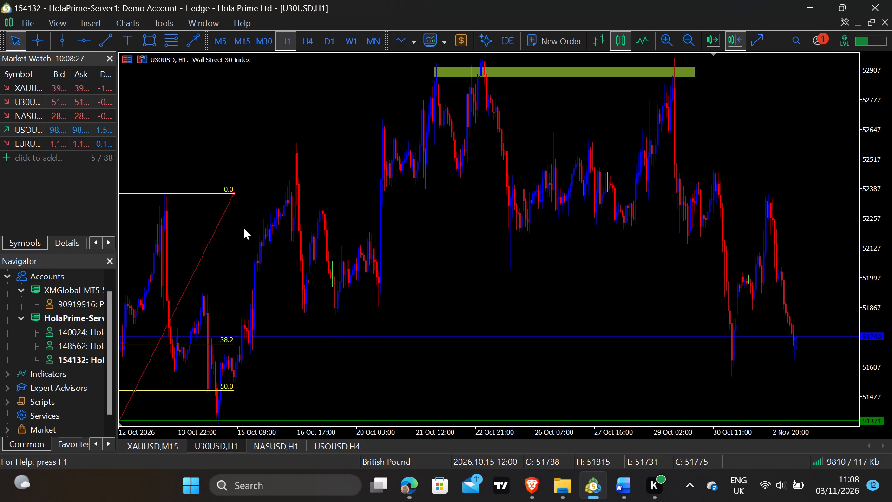
# Extend the 0.0 end of the 8 October Fibonacci retracement to the 29 October high at about 52960.
pyautogui.moveTo(233, 193); pyautogui.dragTo(642, 63)
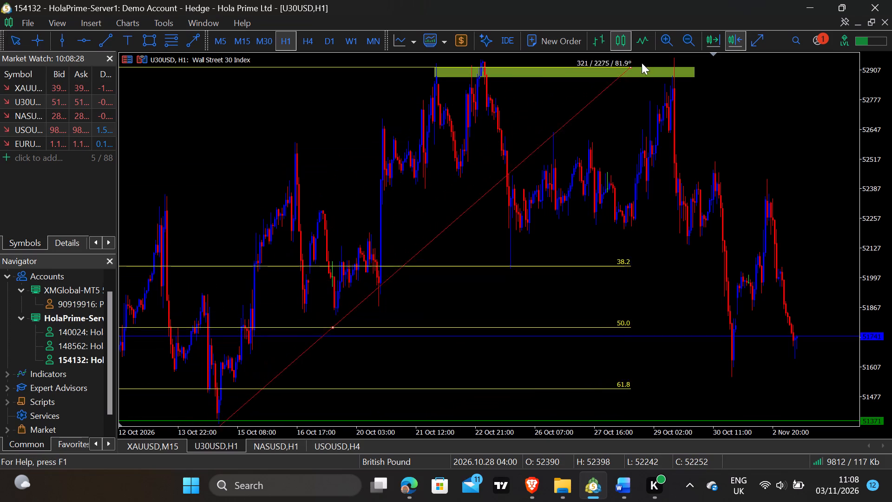
pyautogui.moveTo(642, 63); pyautogui.dragTo(676, 57)
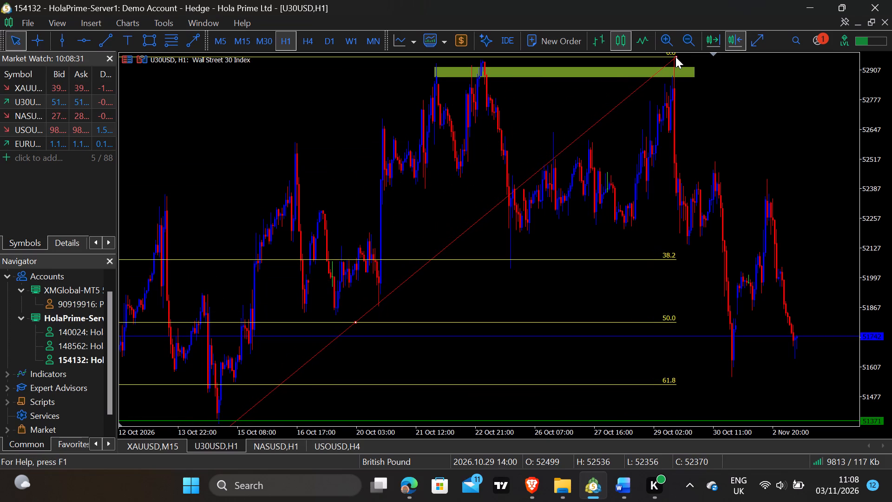
pyautogui.click(679, 59)
pyautogui.click(676, 57)
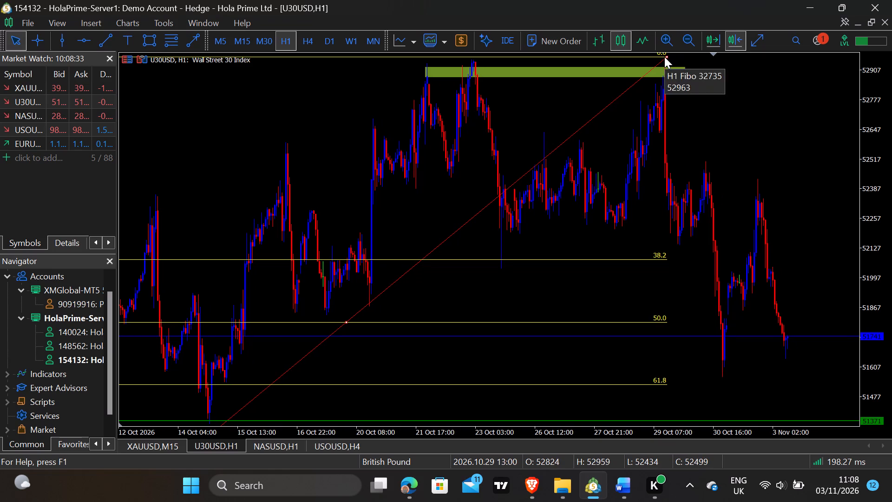
pyautogui.click(667, 57)
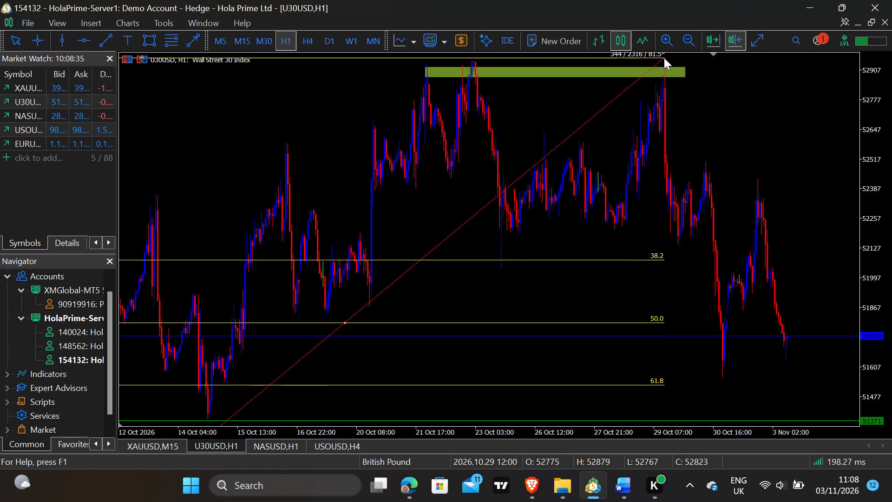
# Examine how U30USD H1 price history from late September to early November relates to the extended Fibonacci levels and the 51371 line.
pyautogui.moveTo(493, 195); pyautogui.dragTo(637, 170)
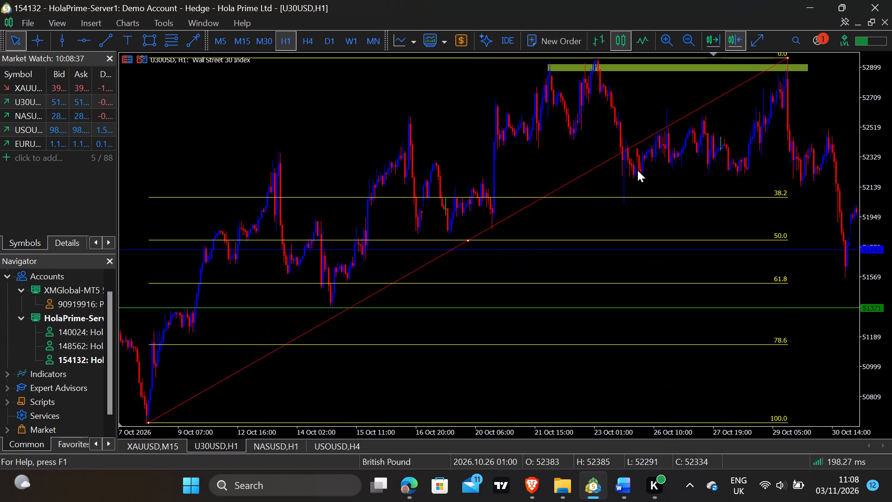
pyautogui.moveTo(637, 170); pyautogui.dragTo(761, 168)
pyautogui.moveTo(881, 235); pyautogui.dragTo(880, 165)
pyautogui.moveTo(880, 165); pyautogui.dragTo(874, 226)
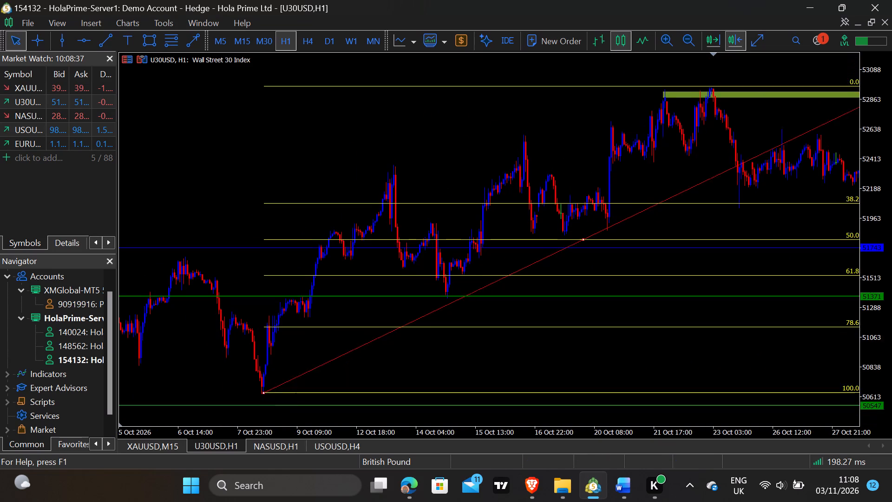
pyautogui.moveTo(874, 226); pyautogui.dragTo(873, 125)
pyautogui.moveTo(758, 235); pyautogui.dragTo(673, 239)
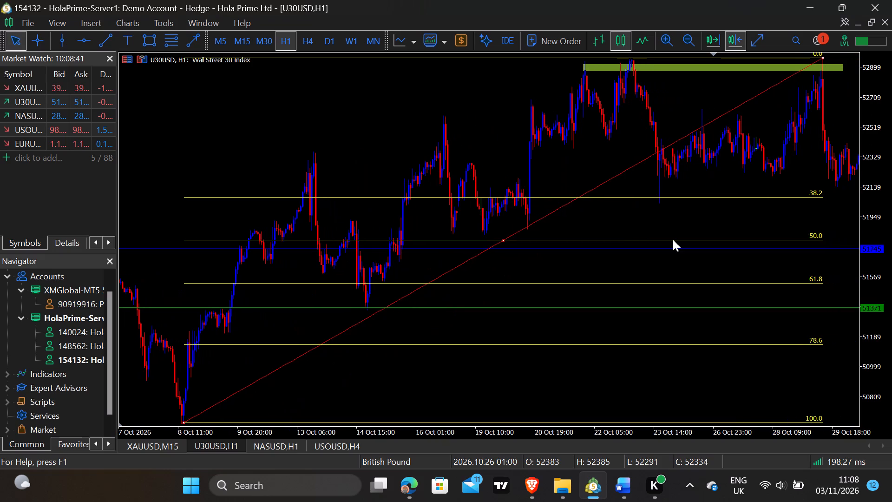
pyautogui.click(673, 239)
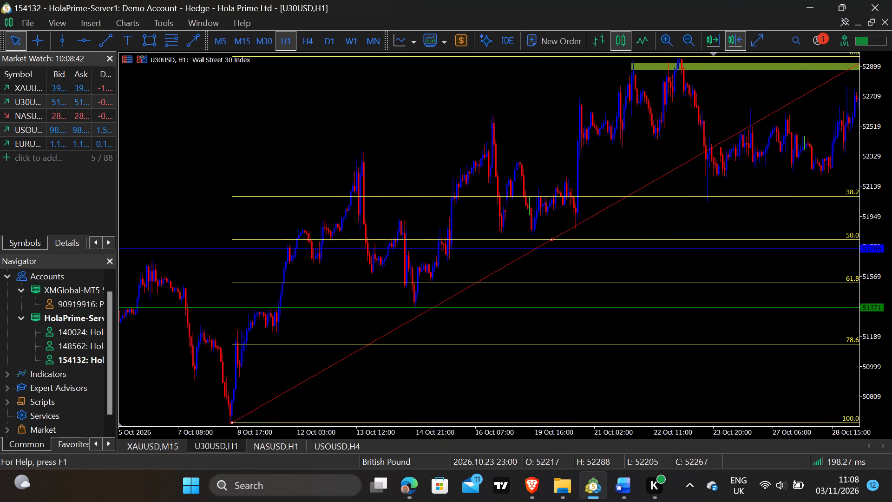
pyautogui.click(720, 218)
pyautogui.moveTo(436, 257); pyautogui.dragTo(646, 210)
pyautogui.moveTo(499, 227); pyautogui.dragTo(568, 212)
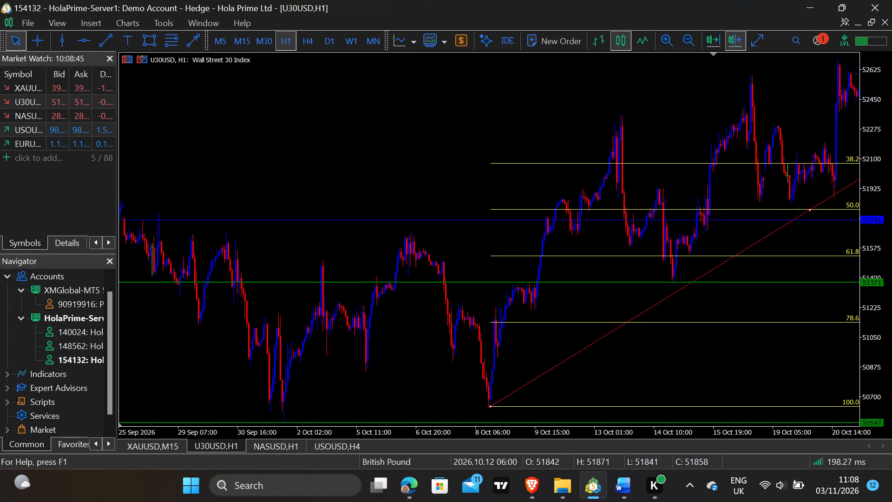
pyautogui.moveTo(568, 212); pyautogui.dragTo(577, 210)
pyautogui.moveTo(606, 242); pyautogui.dragTo(583, 232)
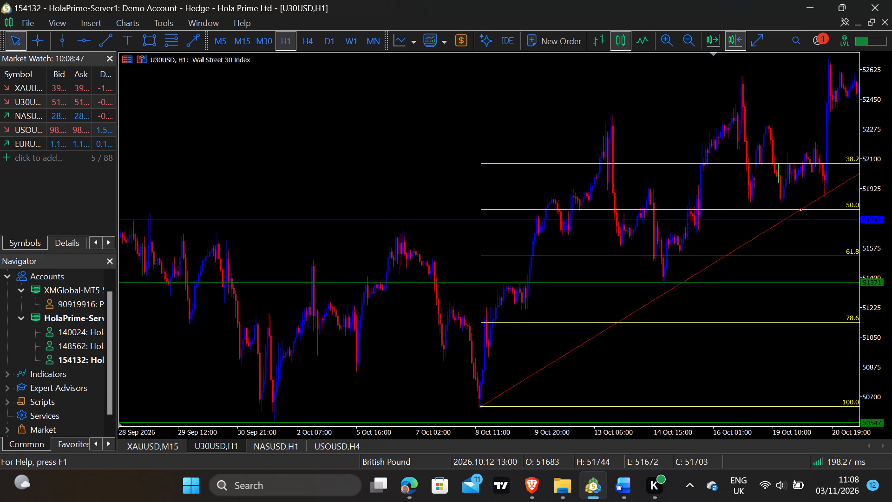
pyautogui.moveTo(583, 232); pyautogui.dragTo(353, 230)
pyautogui.moveTo(494, 208); pyautogui.dragTo(255, 173)
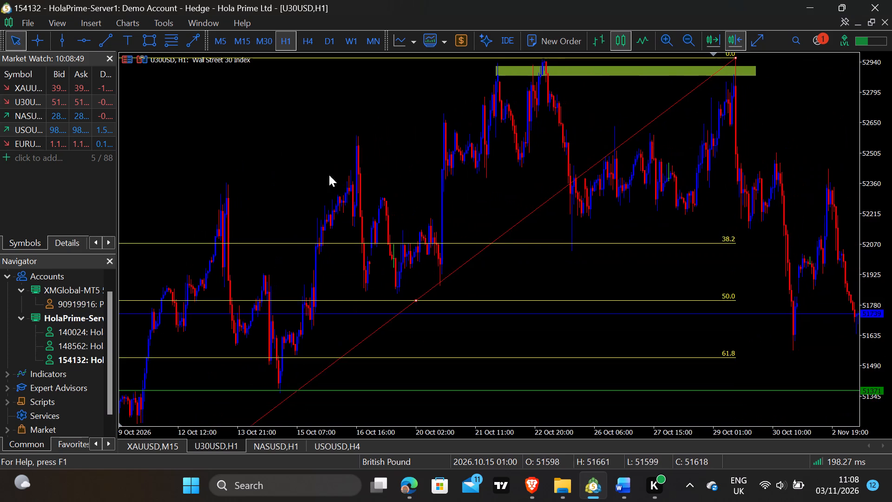
# Draw a rectangle zone from the 14 October low at the 61.8 level, about 51540 to 51410, extending past the latest candle.
pyautogui.moveTo(472, 186); pyautogui.dragTo(397, 154)
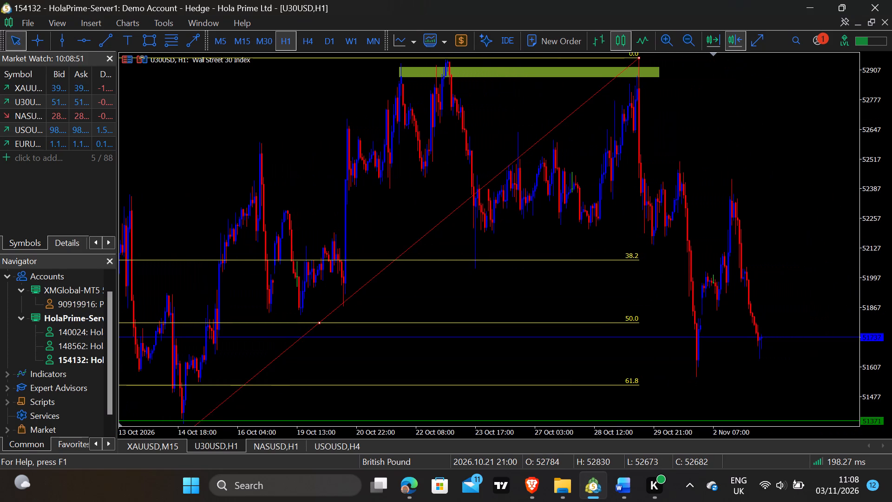
pyautogui.moveTo(397, 154); pyautogui.dragTo(414, 155)
pyautogui.click(145, 47)
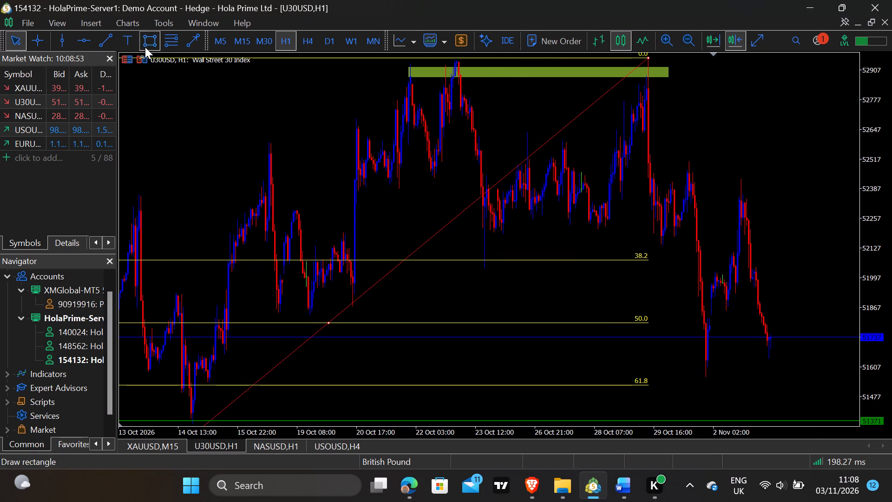
pyautogui.moveTo(190, 383); pyautogui.dragTo(213, 390)
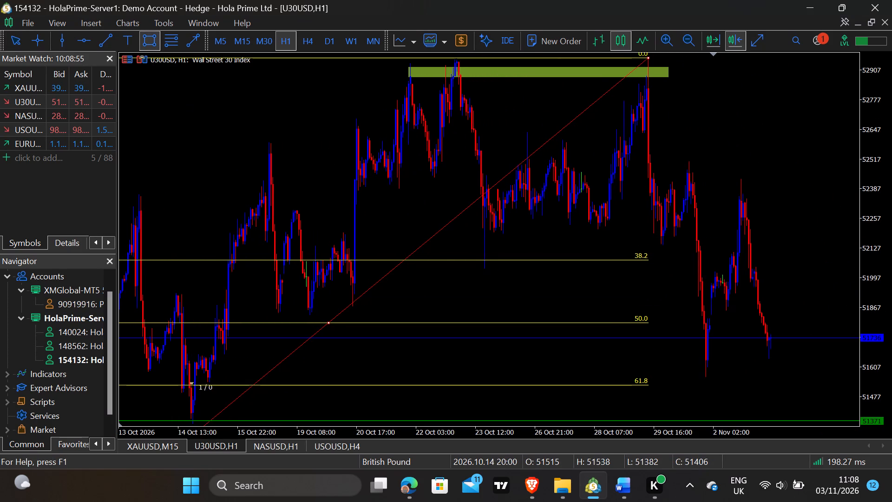
pyautogui.moveTo(213, 390); pyautogui.dragTo(605, 403)
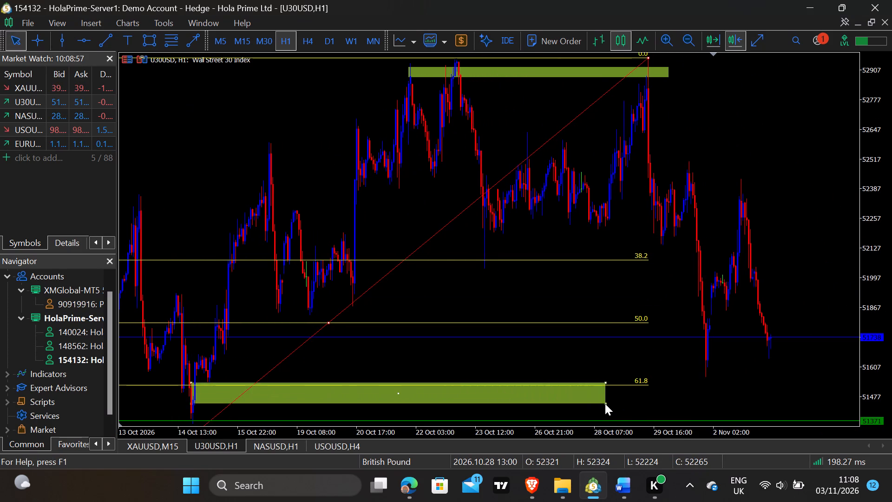
pyautogui.moveTo(605, 403); pyautogui.dragTo(875, 419)
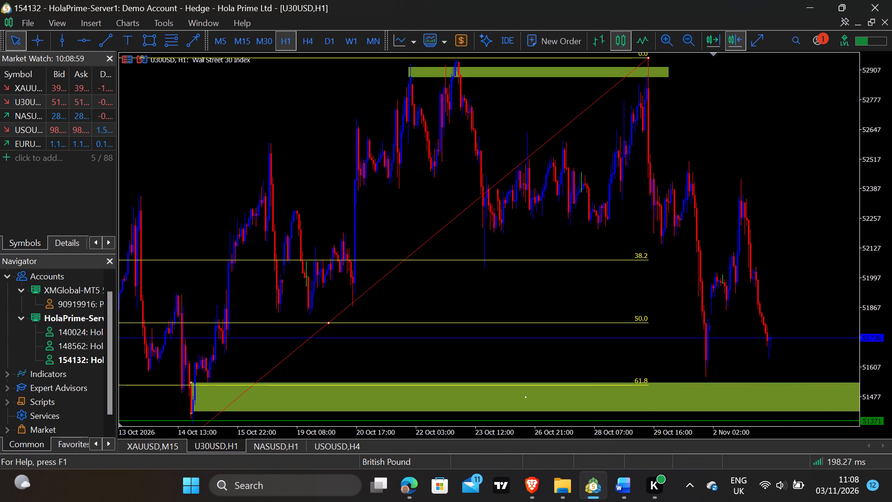
# Lower the 61.8 zone's bottom edge to about 51360, just below the 51371 line, keeping its start at the 14 October low.
pyautogui.moveTo(445, 323); pyautogui.dragTo(543, 294)
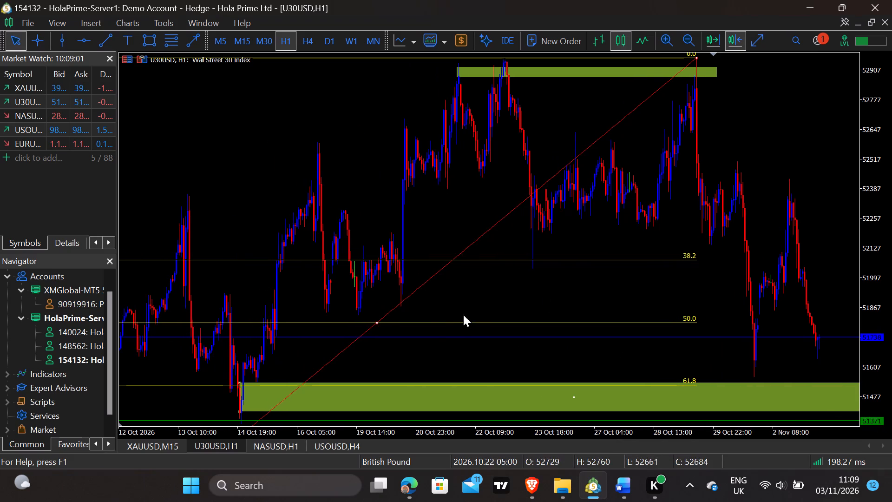
pyautogui.moveTo(439, 315); pyautogui.dragTo(653, 233)
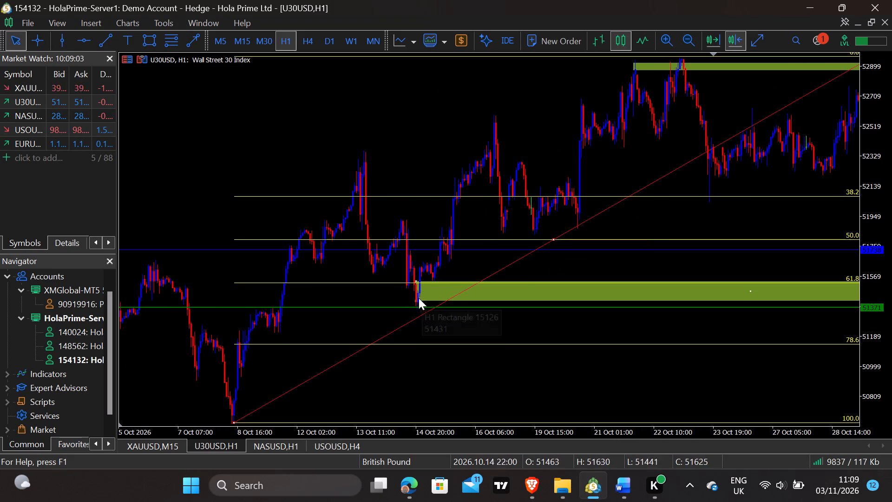
pyautogui.moveTo(412, 299); pyautogui.dragTo(419, 309)
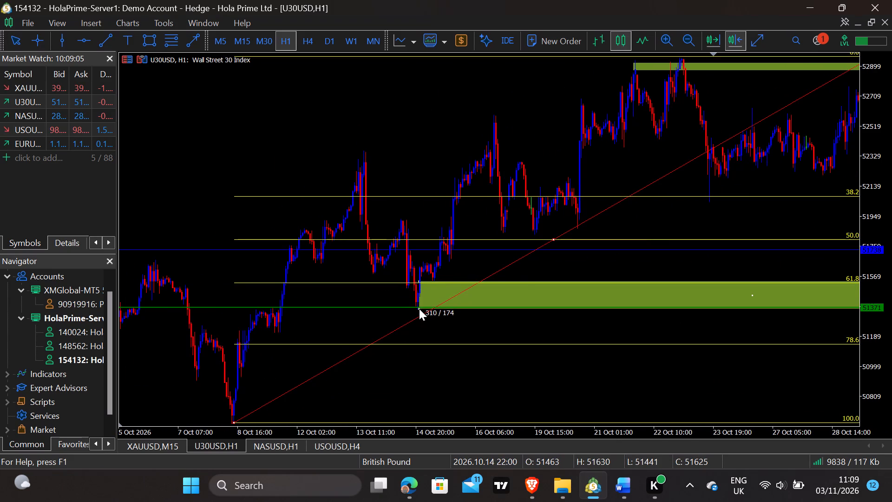
pyautogui.moveTo(419, 309); pyautogui.dragTo(420, 310)
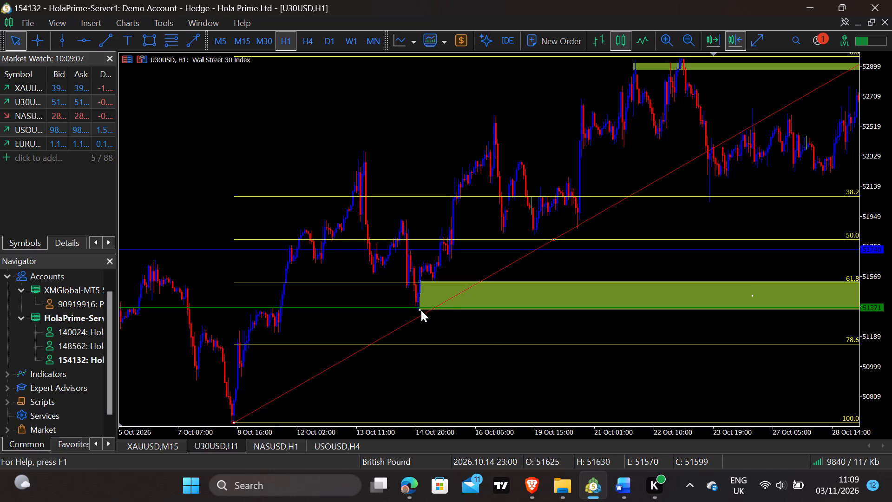
pyautogui.moveTo(421, 311); pyautogui.dragTo(417, 310)
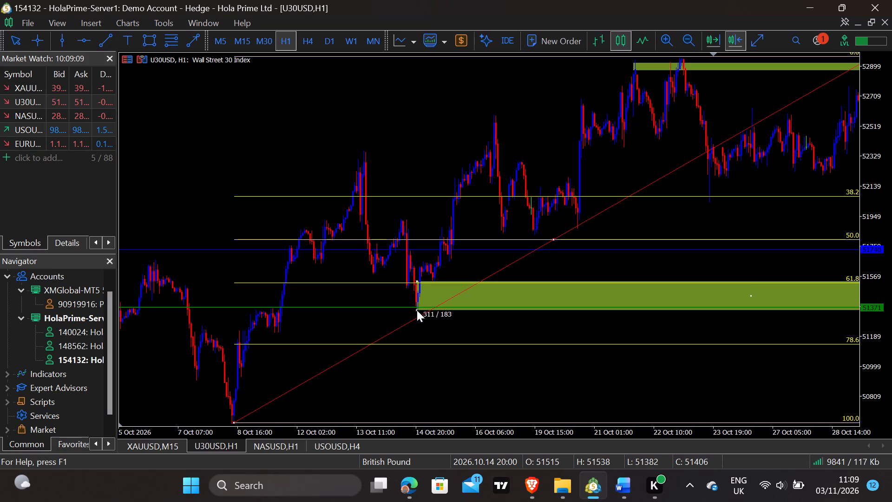
# Realign the 61.8 zone's starting edge with the 14 October 20:00 low candle and set its top to about 51537.
pyautogui.moveTo(417, 310); pyautogui.dragTo(413, 310)
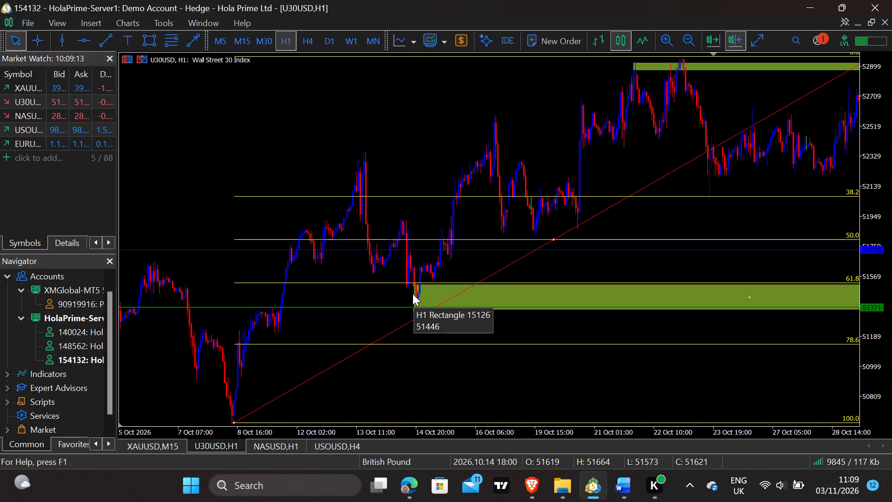
pyautogui.moveTo(412, 286); pyautogui.dragTo(415, 283)
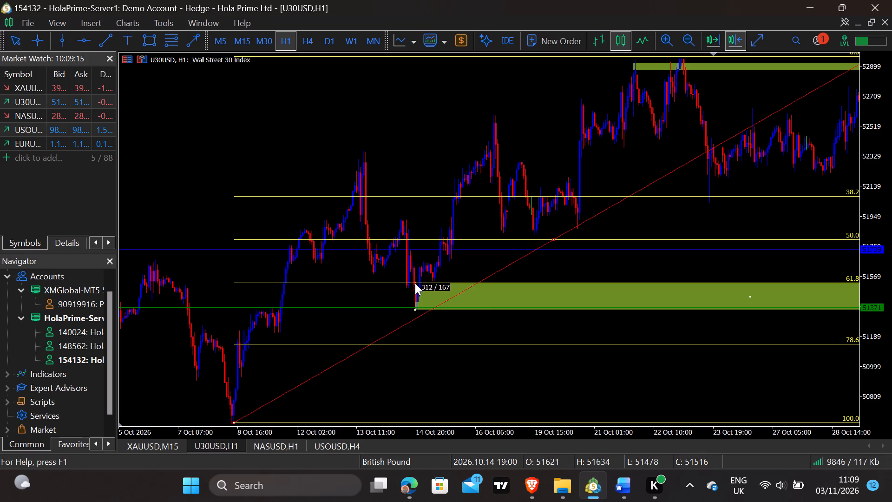
pyautogui.moveTo(415, 283); pyautogui.dragTo(415, 281)
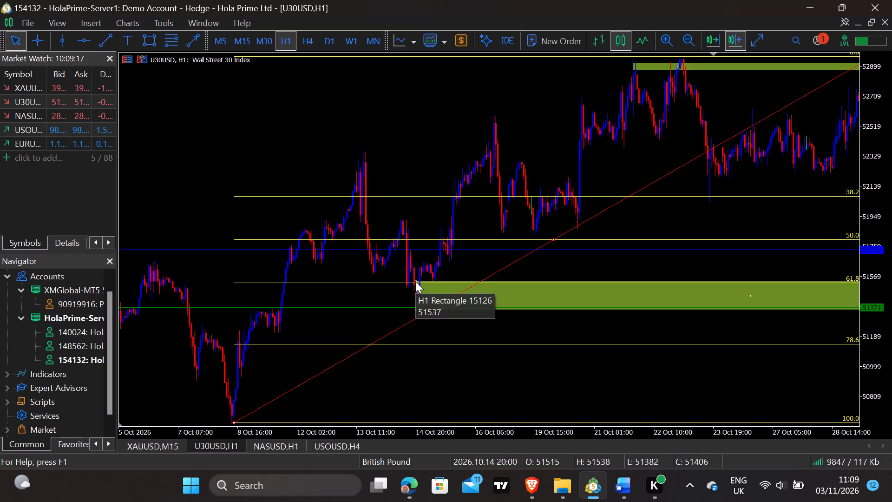
pyautogui.click(415, 281)
pyautogui.doubleClick(420, 309)
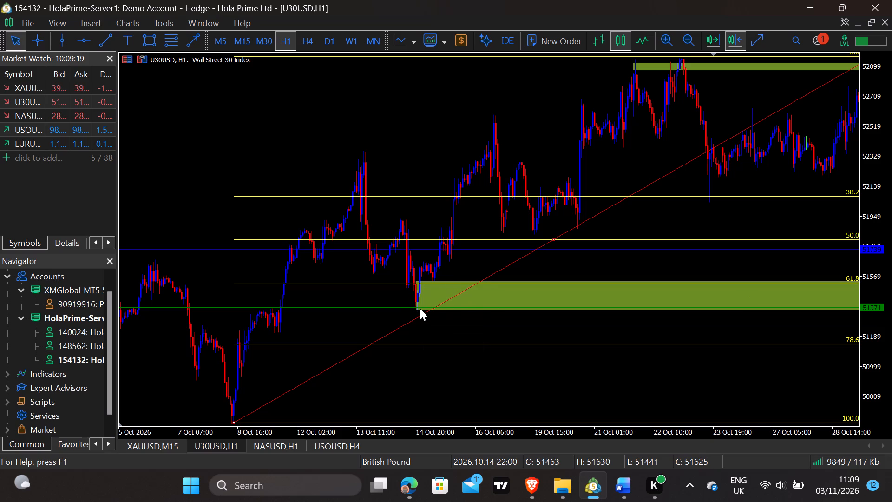
# Delete the Fibonacci retracement from the U30USD H1 chart.
pyautogui.rightClick(496, 275)
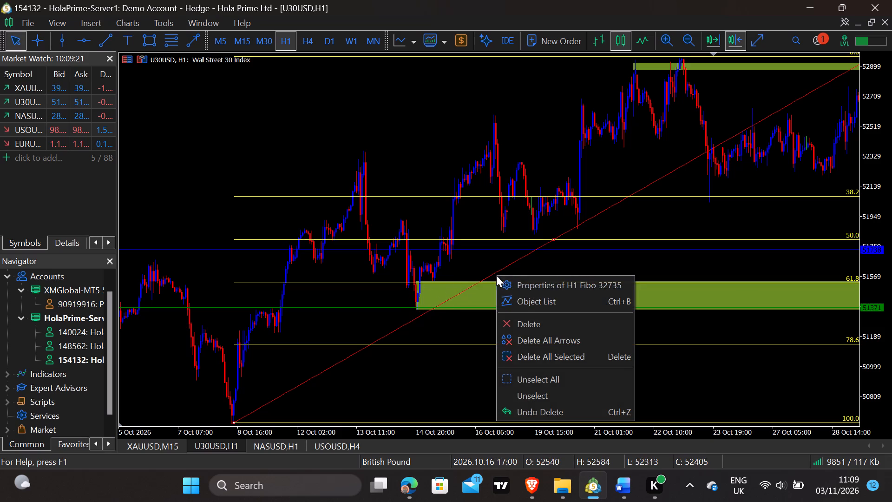
pyautogui.click(557, 322)
# On the U30USD H4 timeframe, stretch the zone that starts at the 14 October low far beyond the latest candle.
pyautogui.moveTo(674, 237); pyautogui.dragTo(642, 237)
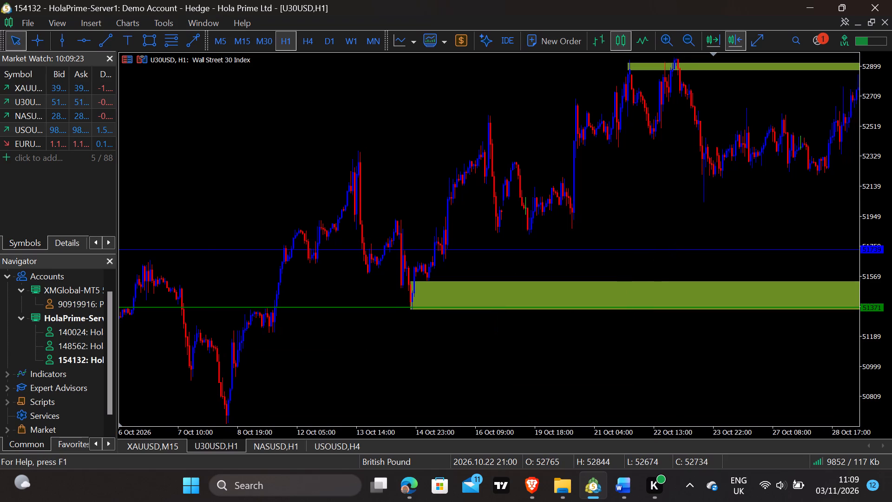
pyautogui.moveTo(642, 237); pyautogui.dragTo(534, 235)
pyautogui.moveTo(646, 209); pyautogui.dragTo(380, 262)
pyautogui.moveTo(532, 251); pyautogui.dragTo(456, 246)
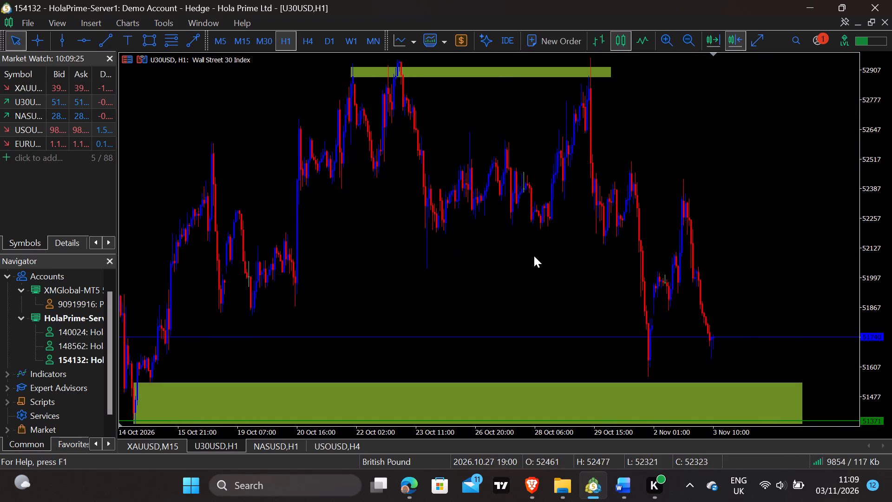
pyautogui.moveTo(595, 262); pyautogui.dragTo(540, 263)
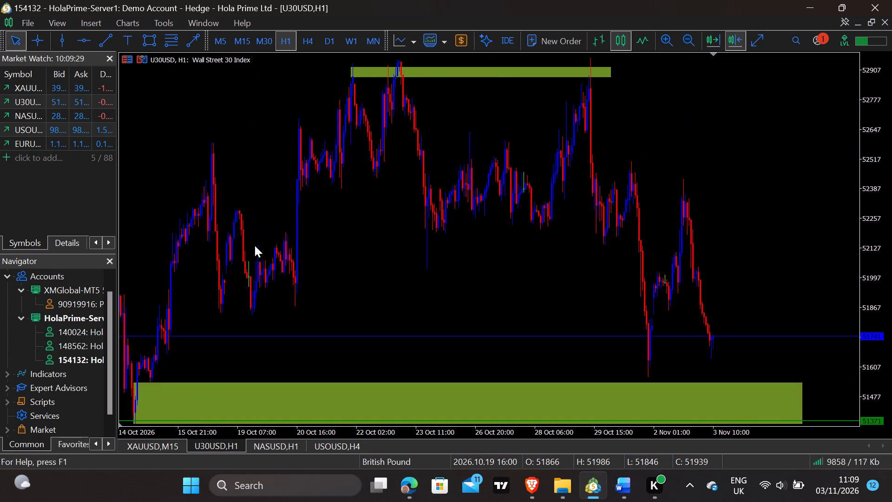
pyautogui.click(269, 39)
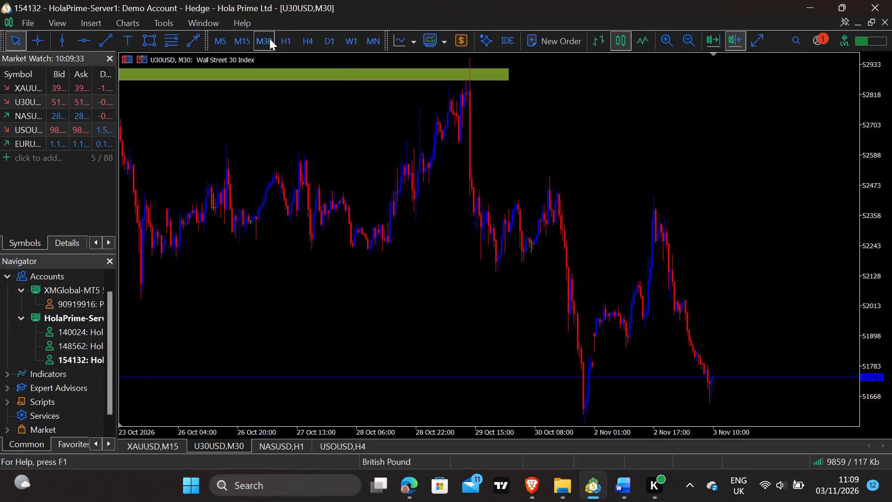
pyautogui.click(302, 35)
pyautogui.moveTo(590, 241); pyautogui.dragTo(424, 264)
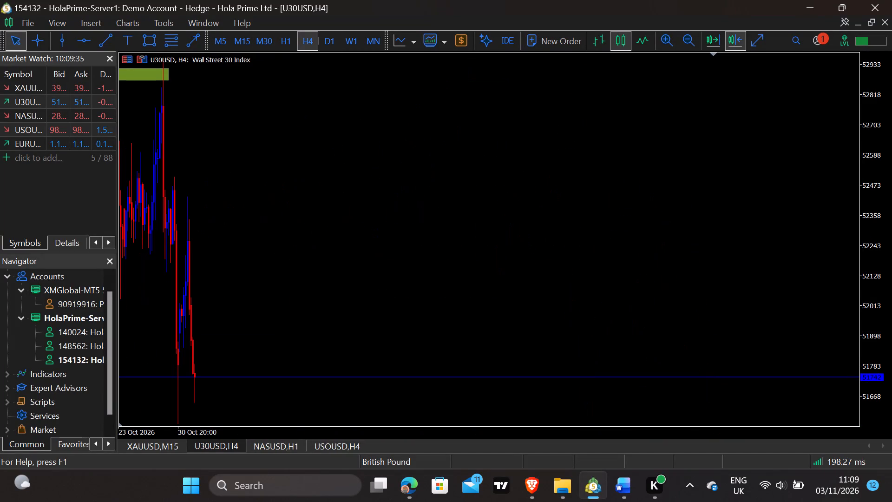
pyautogui.moveTo(424, 264); pyautogui.dragTo(867, 234)
pyautogui.moveTo(562, 269); pyautogui.dragTo(683, 269)
pyautogui.doubleClick(657, 312)
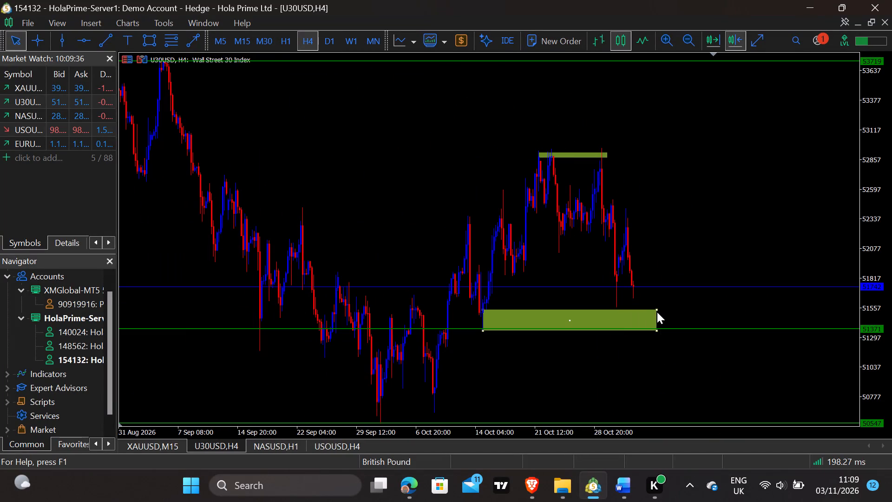
pyautogui.moveTo(656, 310); pyautogui.dragTo(715, 307)
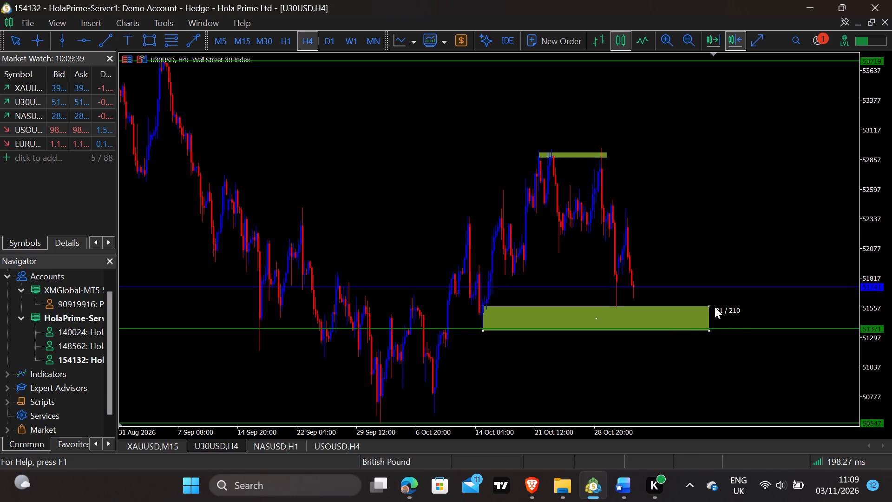
pyautogui.moveTo(715, 307); pyautogui.dragTo(822, 310)
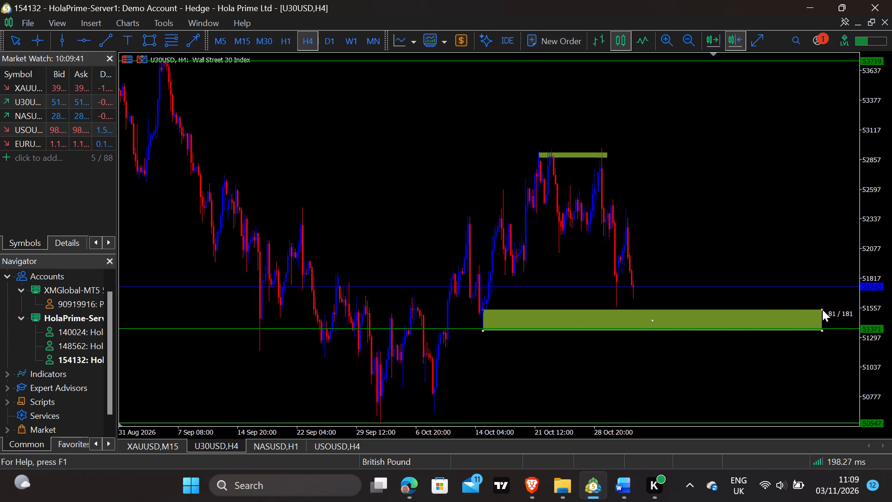
pyautogui.moveTo(822, 310); pyautogui.dragTo(823, 310)
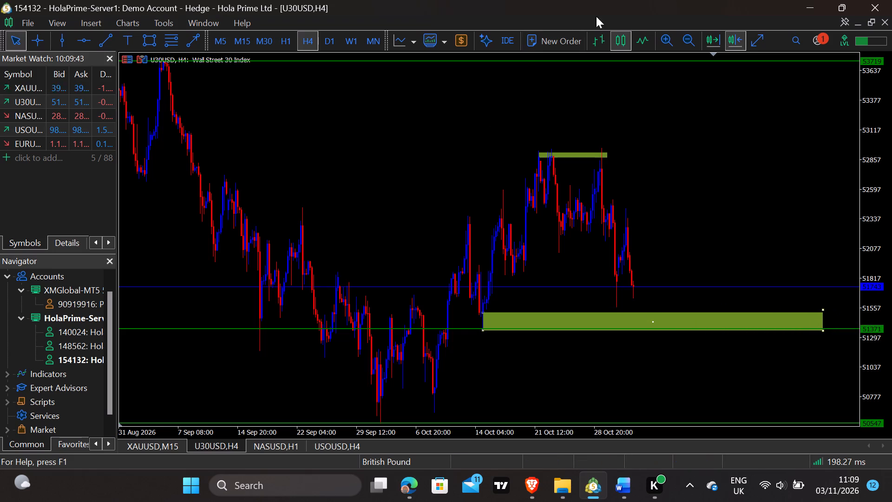
# On the H1 timeframe, raise the zone's top edge to about 51537, keeping its start at the 14 October low.
pyautogui.click(293, 38)
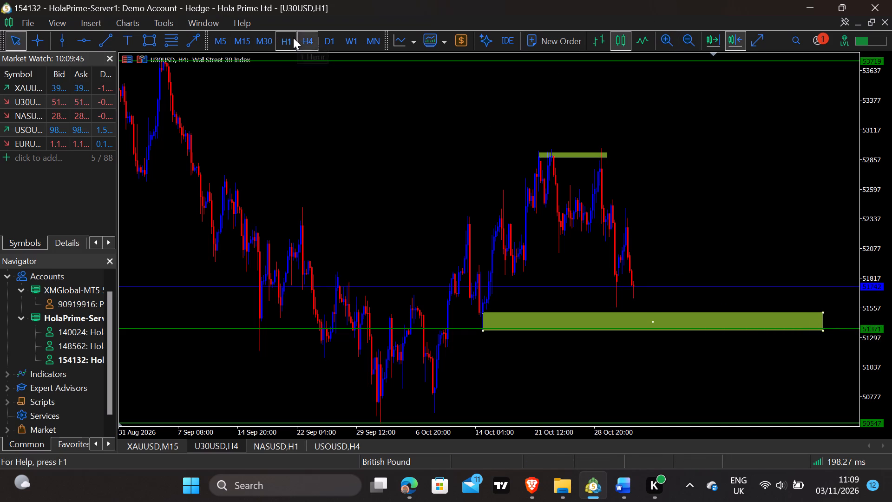
pyautogui.moveTo(351, 198); pyautogui.dragTo(157, 209)
pyautogui.moveTo(641, 187); pyautogui.dragTo(143, 172)
pyautogui.moveTo(638, 172); pyautogui.dragTo(0, 222)
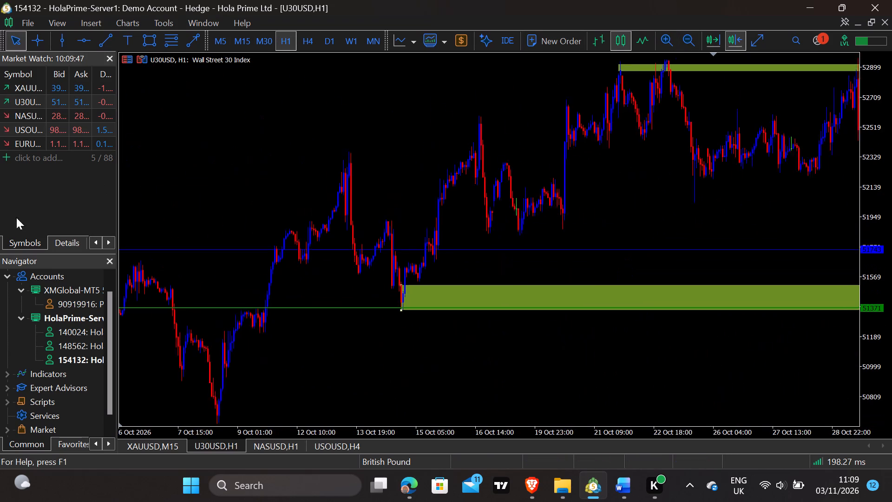
pyautogui.moveTo(472, 216); pyautogui.dragTo(402, 231)
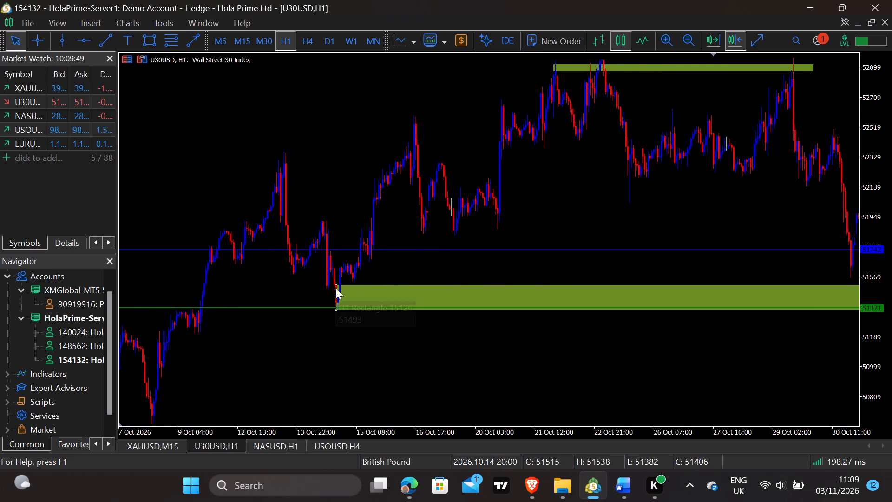
pyautogui.click(335, 285)
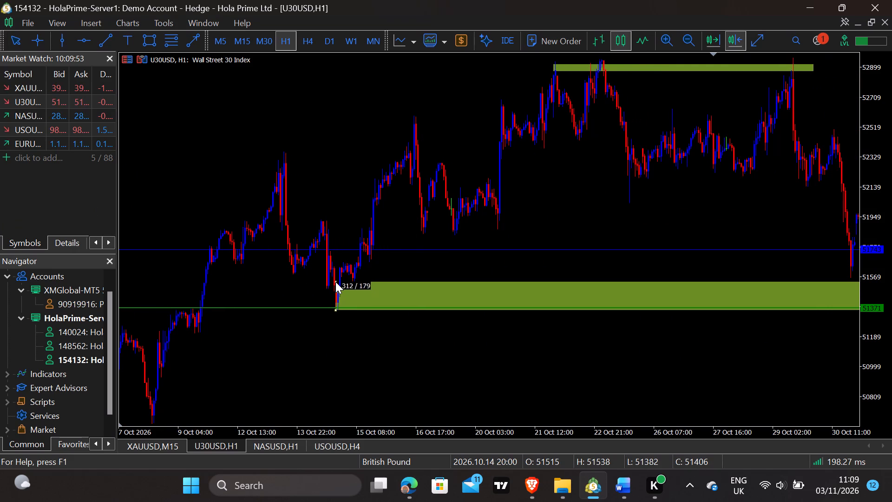
pyautogui.doubleClick(341, 313)
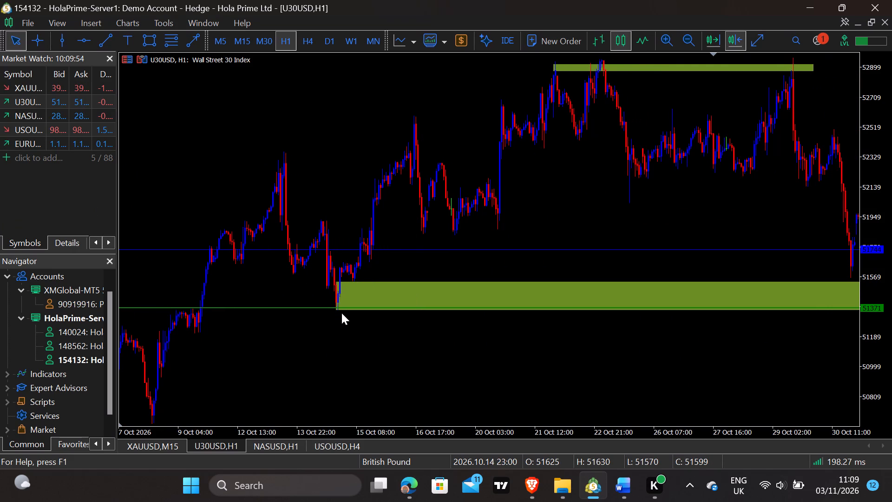
pyautogui.click(341, 313)
# Examine U30USD price action on M30 from the 14 October zone to the late-October highs, and return to H1 at the latest candles.
pyautogui.click(267, 35)
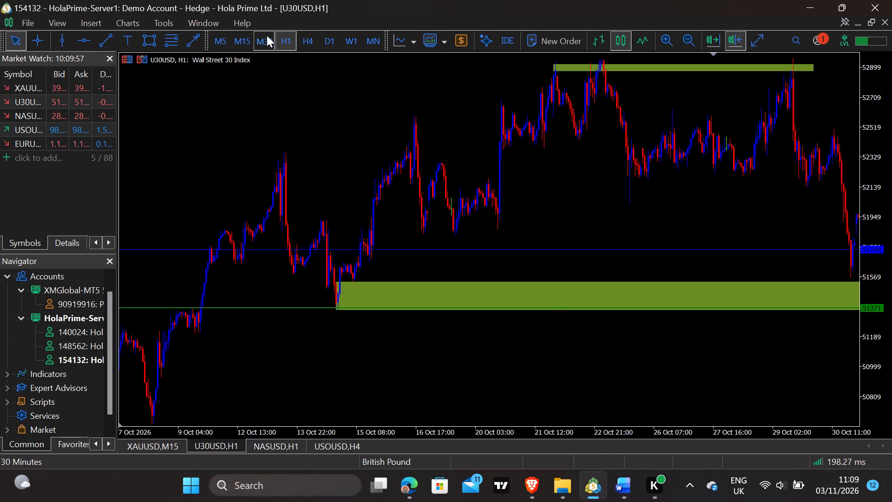
pyautogui.moveTo(512, 204); pyautogui.dragTo(359, 204)
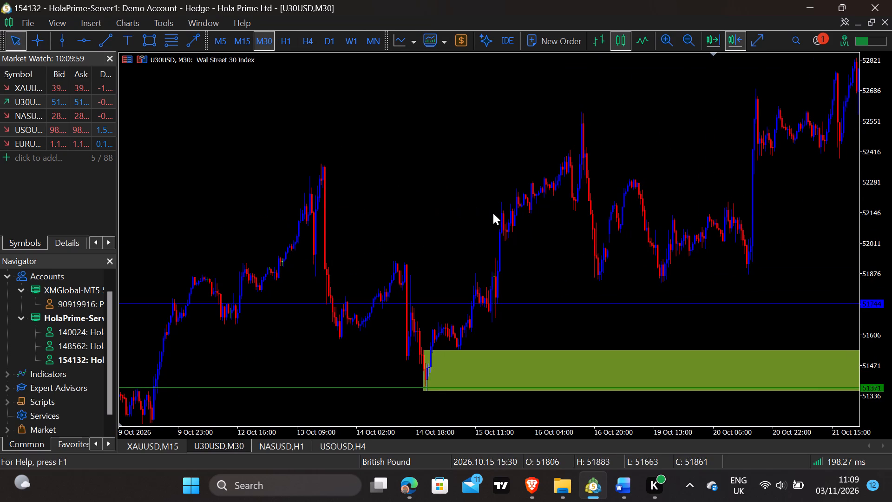
pyautogui.moveTo(558, 188); pyautogui.dragTo(527, 184)
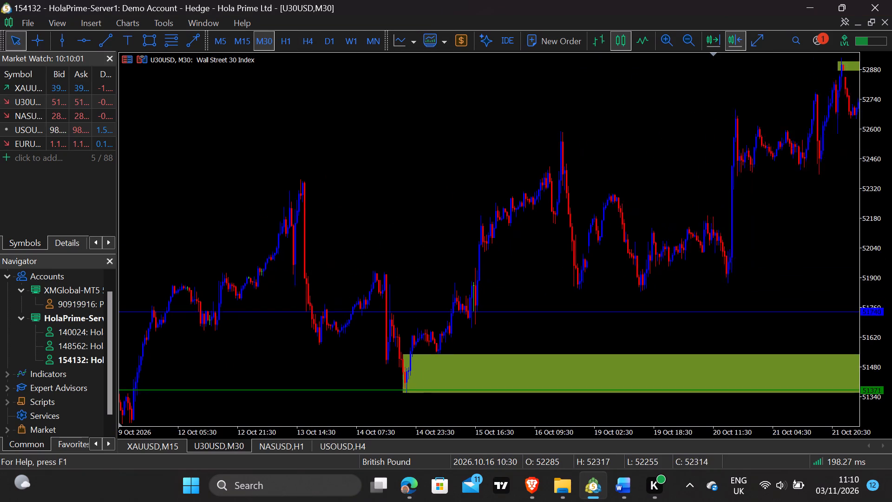
pyautogui.moveTo(527, 184); pyautogui.dragTo(283, 225)
pyautogui.moveTo(626, 183); pyautogui.dragTo(466, 150)
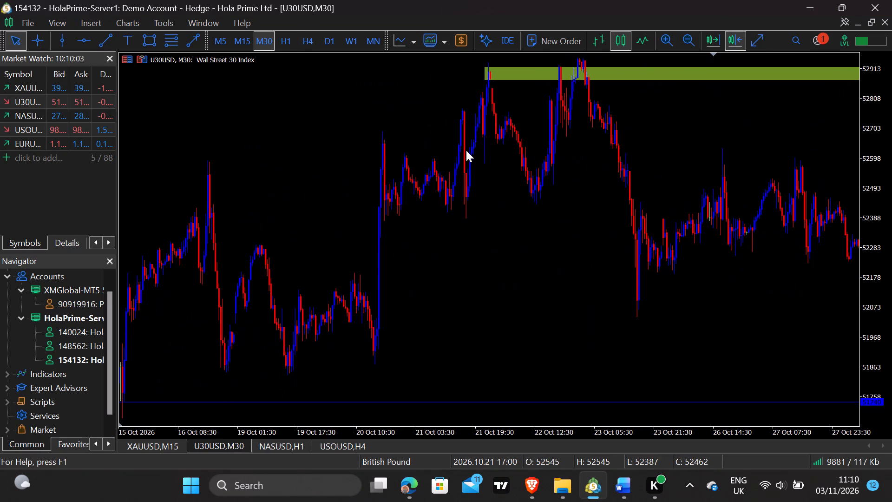
pyautogui.click(275, 32)
pyautogui.moveTo(508, 152); pyautogui.dragTo(598, 146)
pyautogui.moveTo(407, 131); pyautogui.dragTo(359, 124)
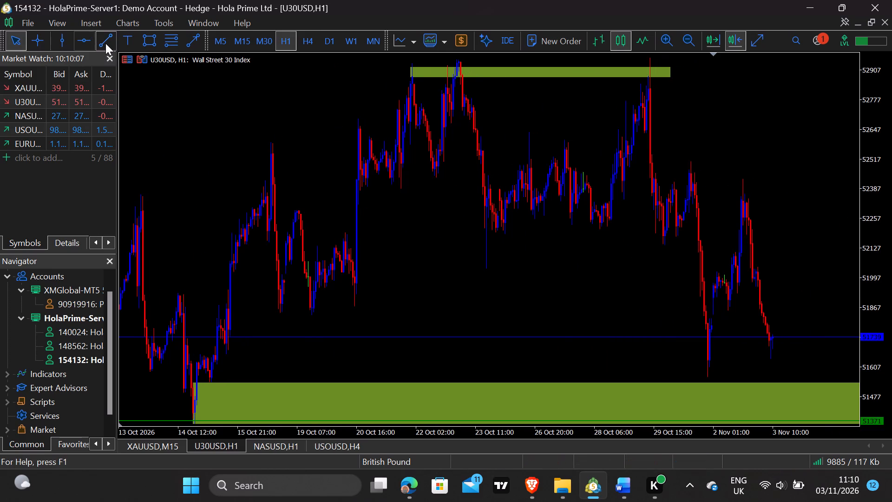
# Draw a rising trend line under the 19 and 20 October lows, from about 51765 on 16 October to about 52245 on 30 October.
pyautogui.click(105, 43)
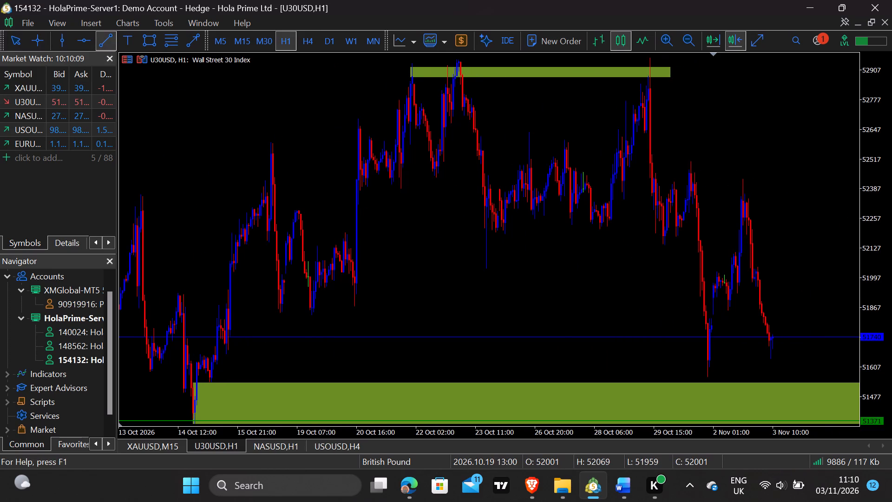
pyautogui.moveTo(308, 318); pyautogui.dragTo(684, 228)
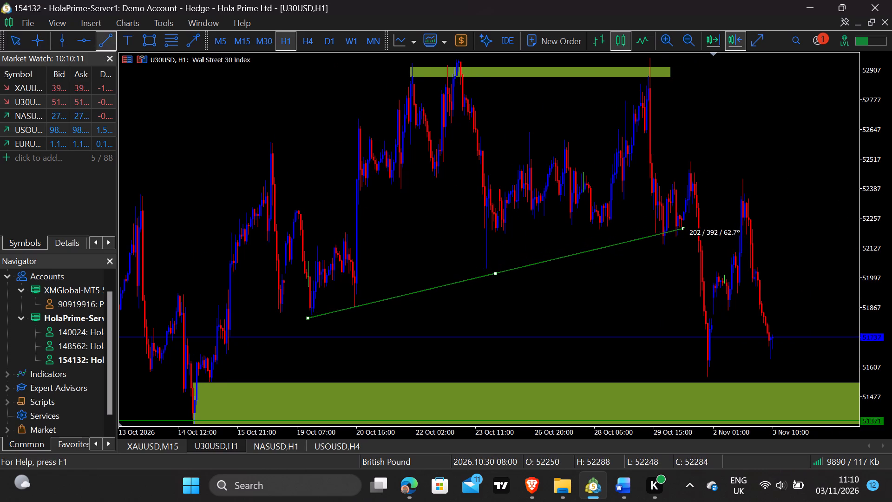
pyautogui.moveTo(684, 228); pyautogui.dragTo(695, 222)
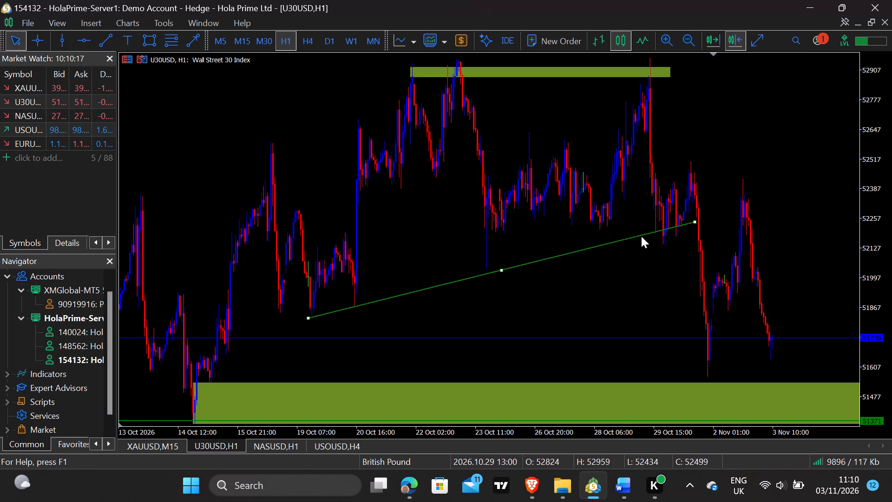
pyautogui.moveTo(307, 319); pyautogui.dragTo(301, 316)
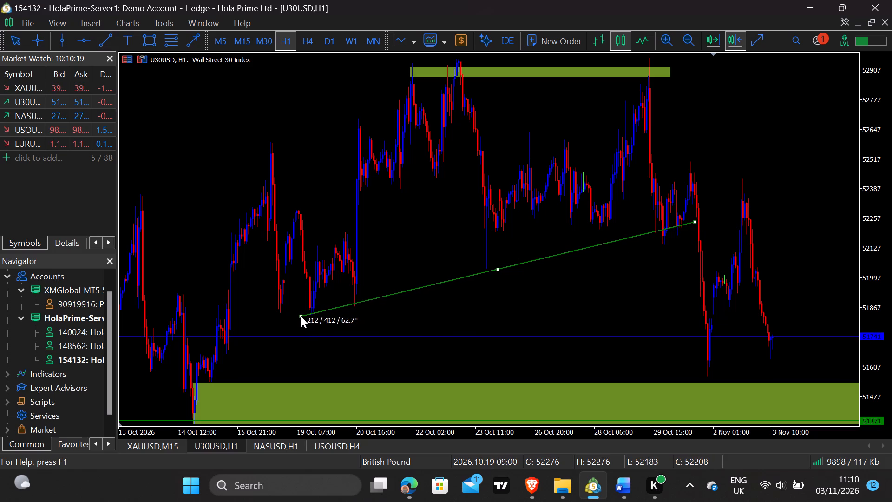
pyautogui.moveTo(301, 316); pyautogui.dragTo(233, 351)
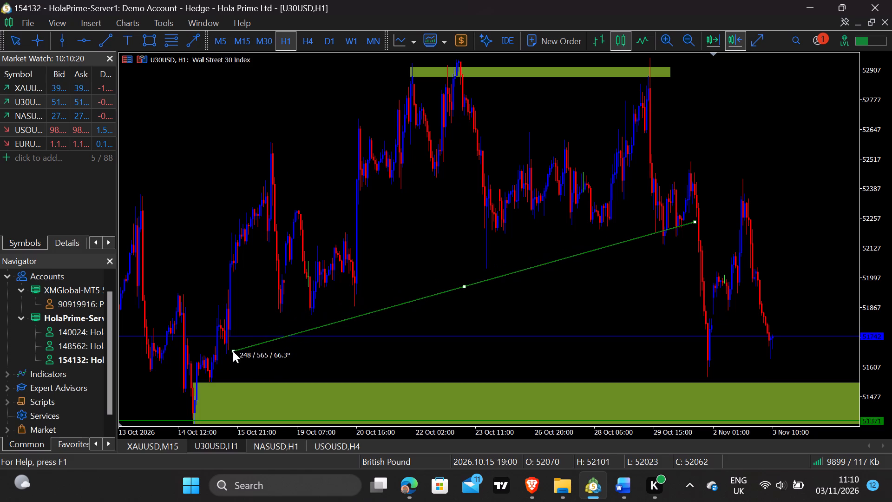
pyautogui.moveTo(233, 351); pyautogui.dragTo(240, 331)
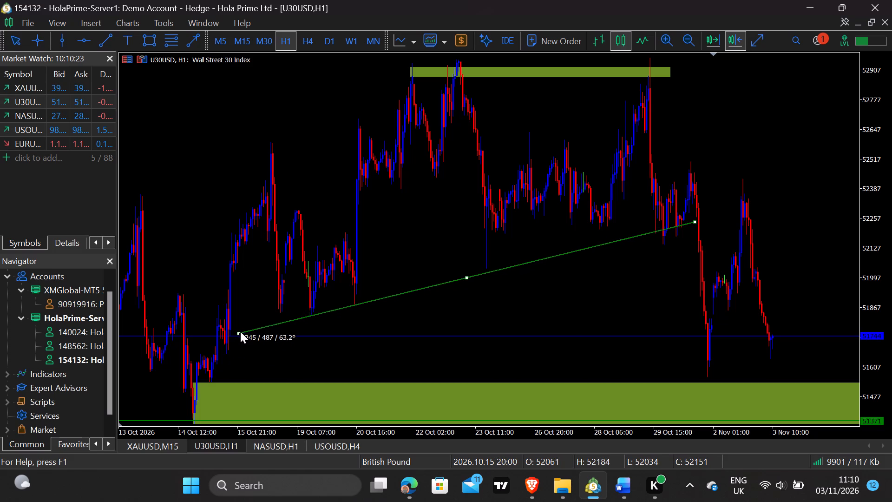
pyautogui.moveTo(240, 331); pyautogui.dragTo(243, 331)
pyautogui.doubleClick(243, 331)
pyautogui.doubleClick(249, 327)
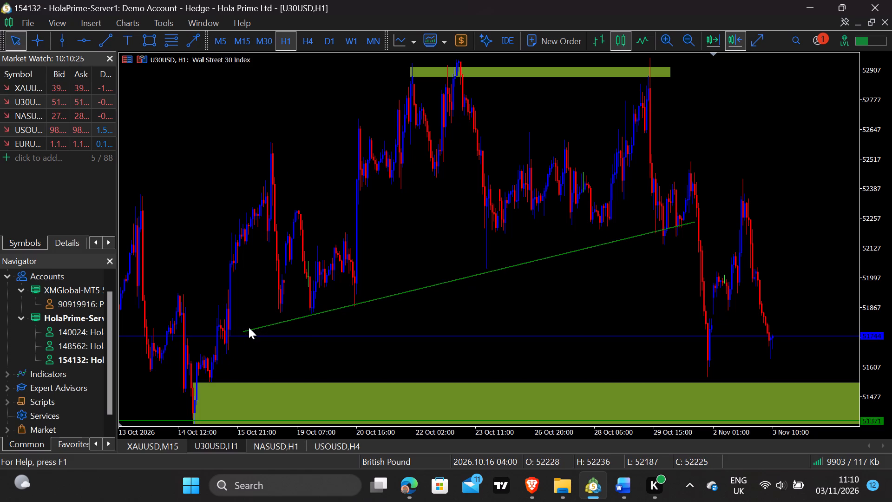
# Add a "$$" text label and position it just beneath the middle of the rising trend line.
pyautogui.click(127, 40)
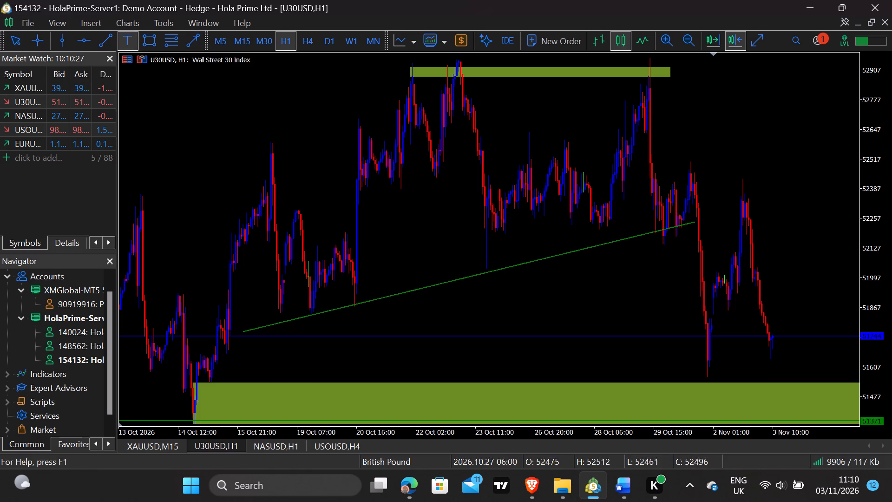
pyautogui.click(483, 290)
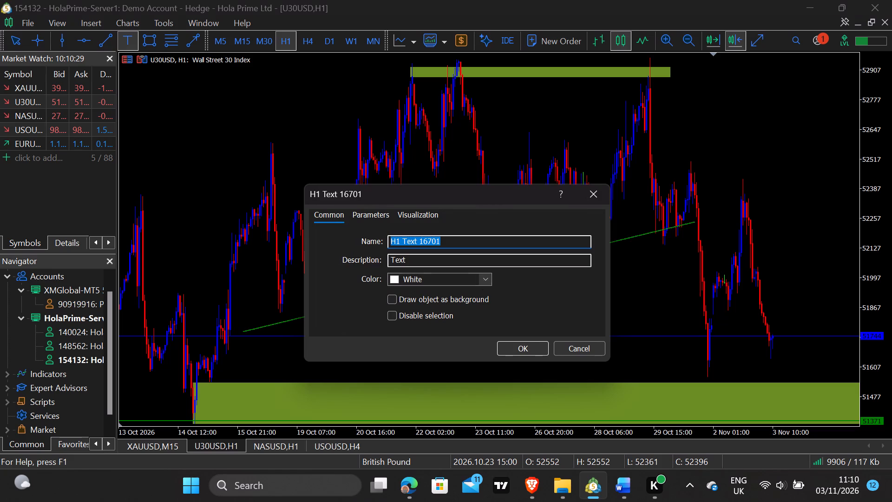
pyautogui.doubleClick(409, 264)
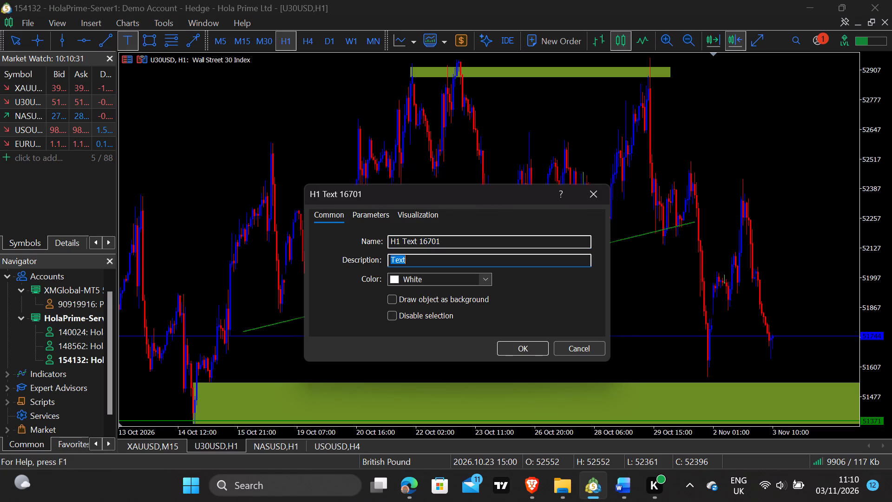
pyautogui.write('$$$')
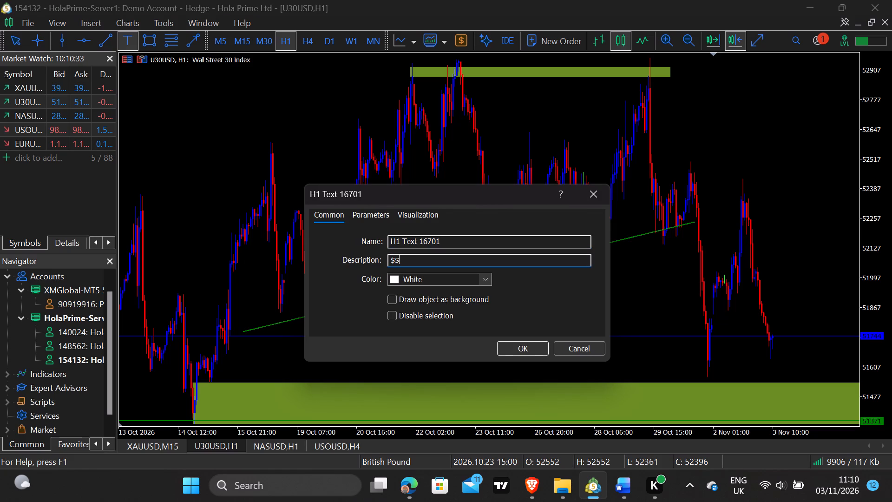
pyautogui.hotkey('shift', '$')
pyautogui.press('BackSpace')
pyautogui.press('BackSpace')
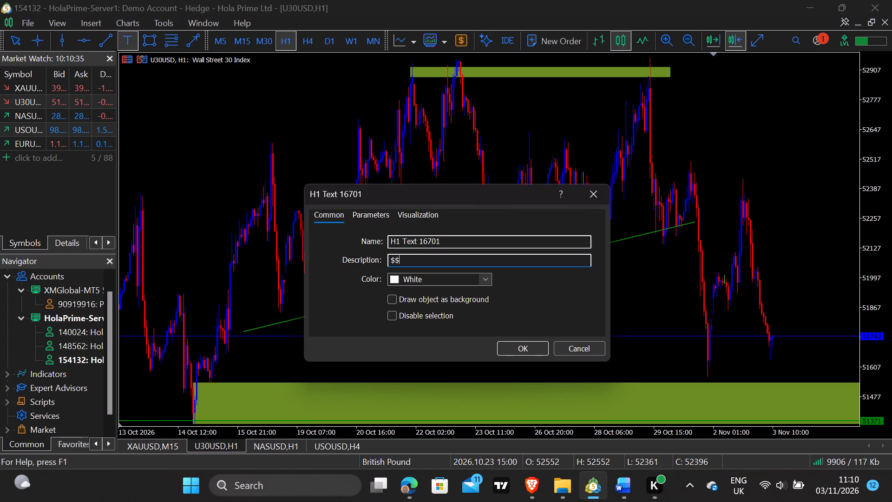
pyautogui.click(520, 350)
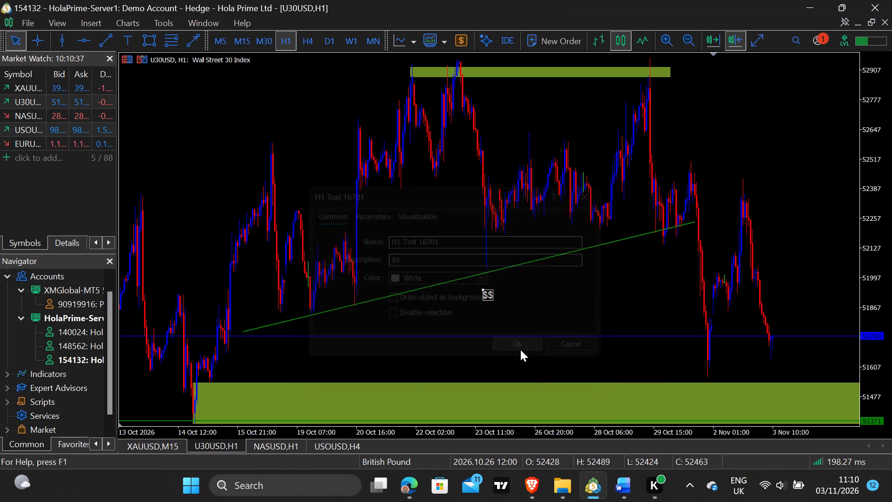
pyautogui.click(486, 294)
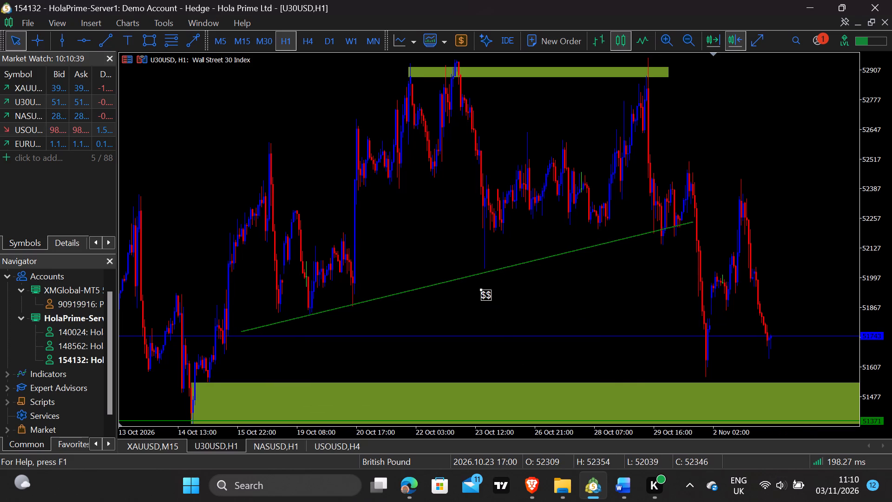
pyautogui.moveTo(476, 289); pyautogui.dragTo(488, 283)
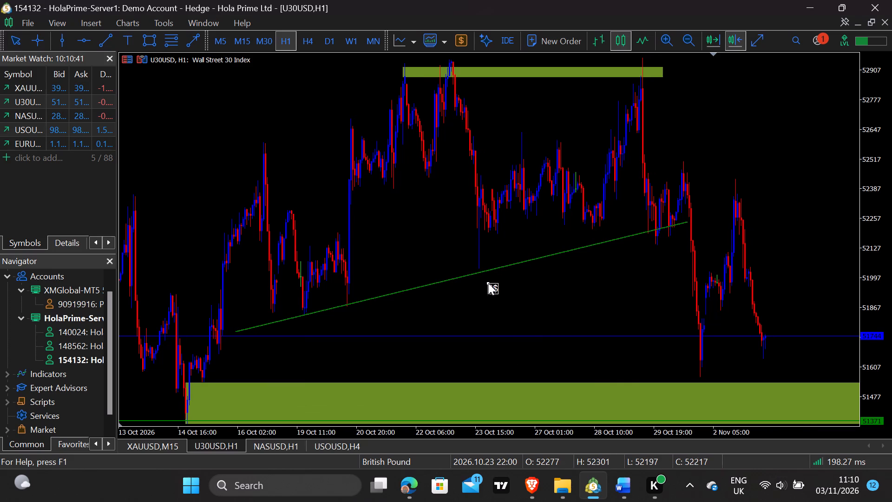
pyautogui.moveTo(488, 283); pyautogui.dragTo(488, 280)
pyautogui.doubleClick(488, 280)
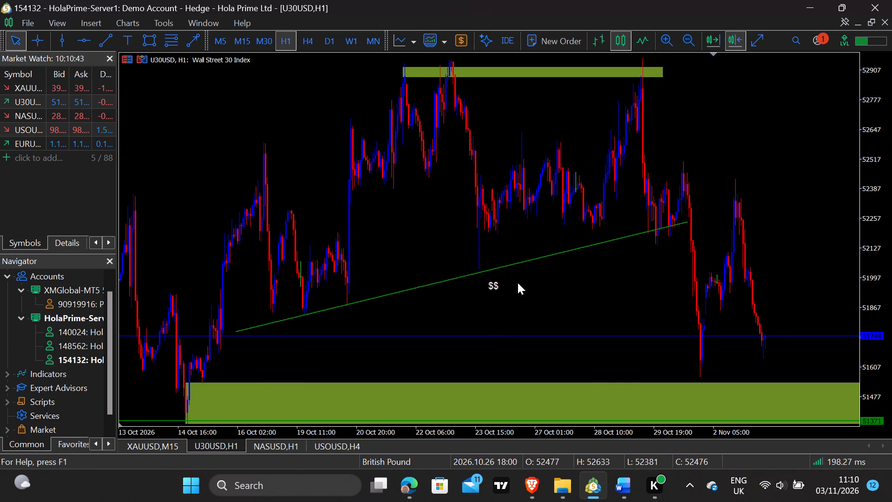
# Examine U30USD price action at the latest candles on the M30 and M15 timeframes.
pyautogui.click(259, 41)
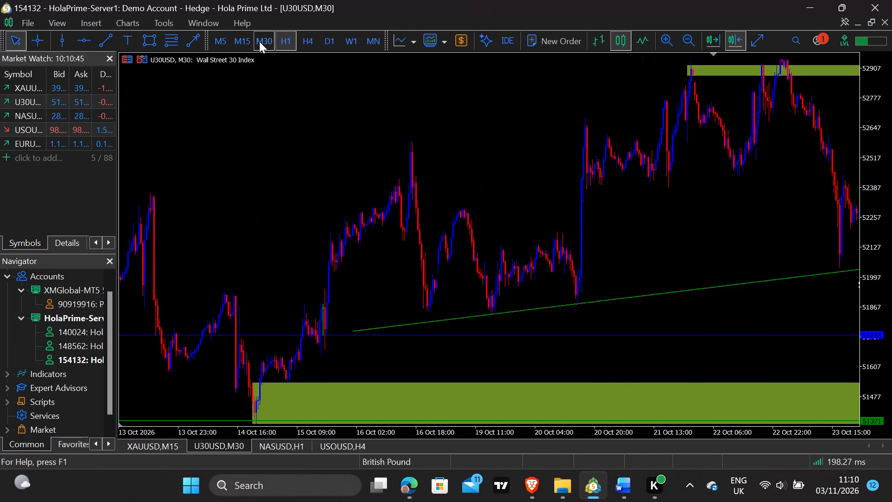
pyautogui.moveTo(624, 140); pyautogui.dragTo(537, 131)
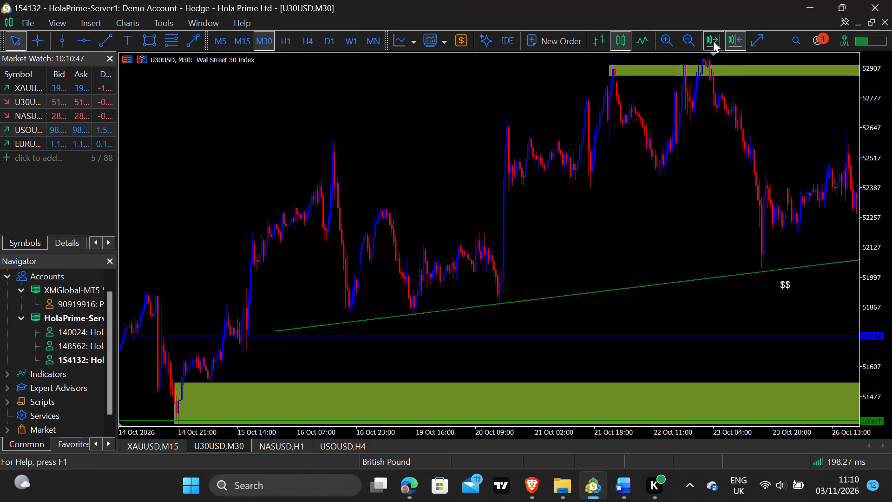
pyautogui.click(713, 41)
pyautogui.moveTo(684, 189); pyautogui.dragTo(583, 220)
pyautogui.moveTo(884, 261); pyautogui.dragTo(891, 265)
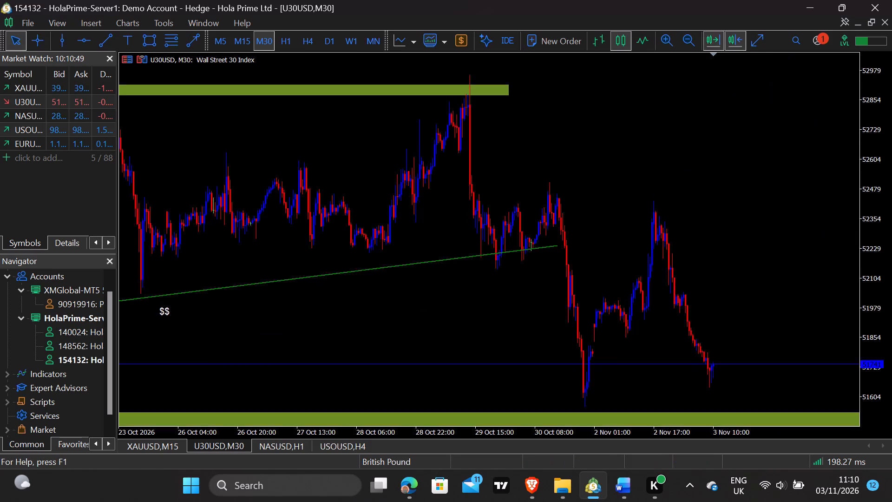
pyautogui.moveTo(891, 265); pyautogui.dragTo(881, 224)
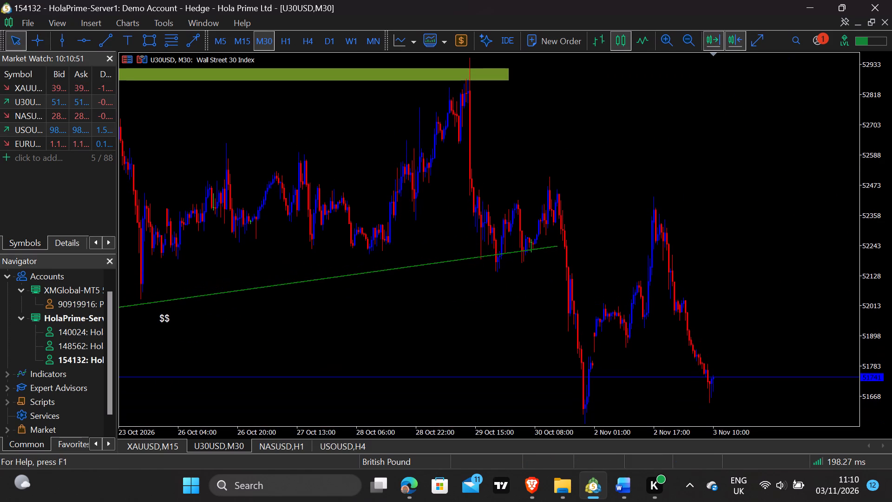
pyautogui.click(243, 46)
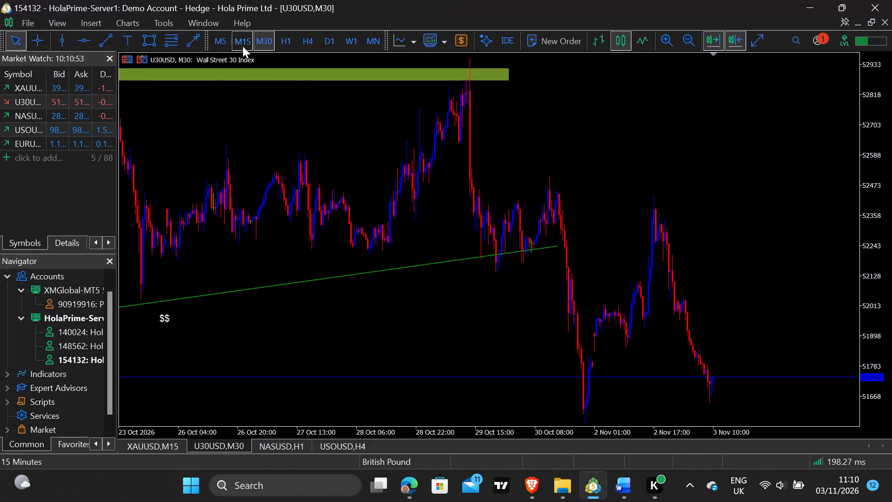
pyautogui.moveTo(803, 214); pyautogui.dragTo(821, 214)
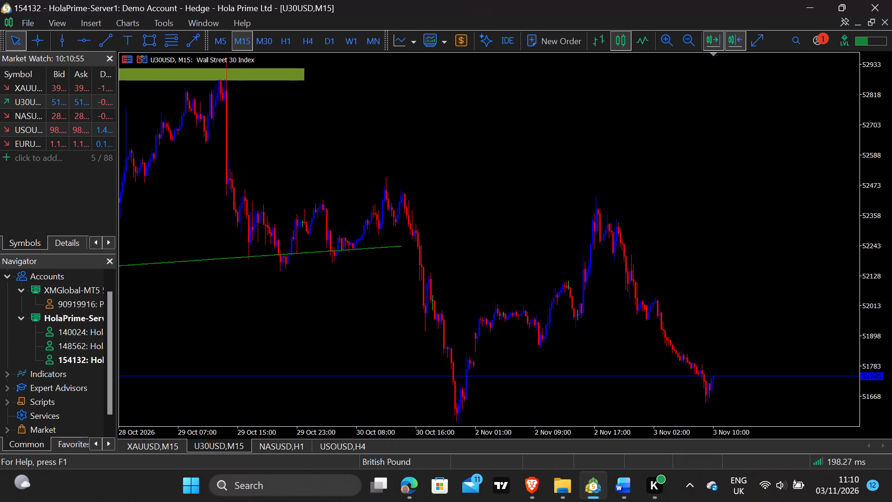
pyautogui.moveTo(876, 202); pyautogui.dragTo(877, 209)
pyautogui.moveTo(877, 209); pyautogui.dragTo(873, 190)
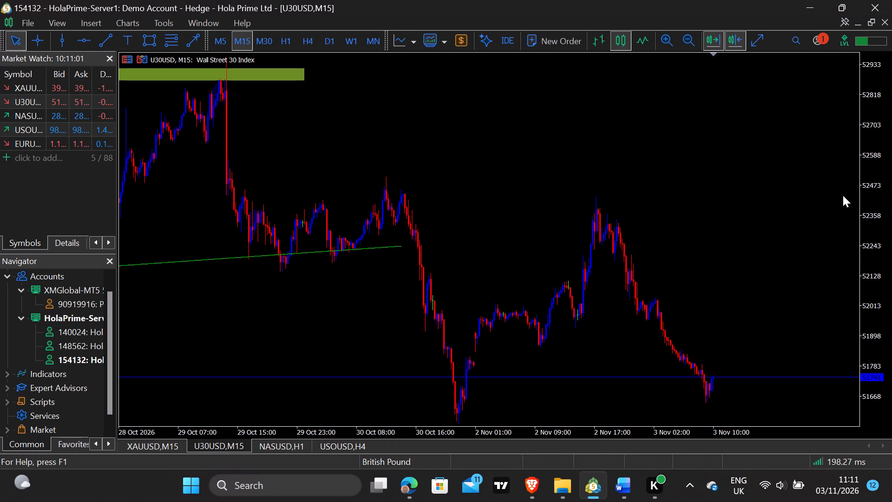
# On M15, draw a falling arrowed line after the latest candle, from about 51845 to about 51465 inside the lower zone.
pyautogui.moveTo(876, 205); pyautogui.dragTo(876, 222)
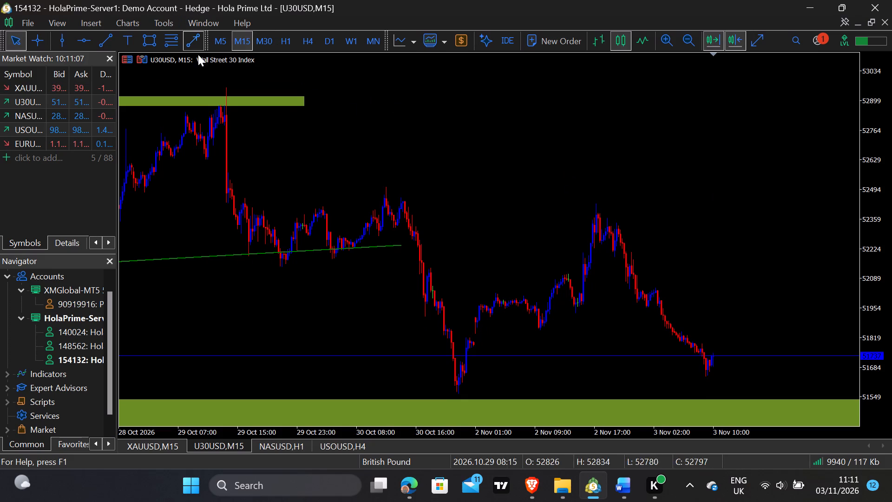
pyautogui.click(194, 43)
pyautogui.moveTo(748, 332); pyautogui.dragTo(791, 415)
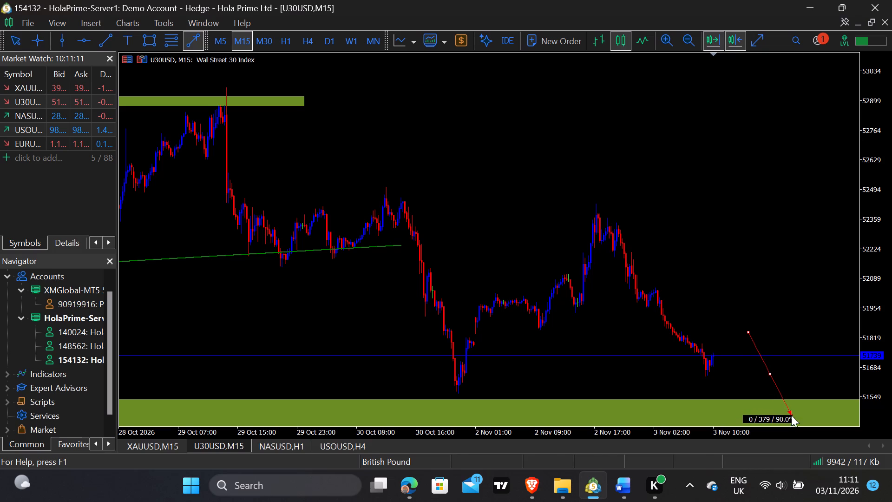
# On M30, draw a rising arrowed line beside the falling one, from about 51515 inside the lower zone to about 52175.
pyautogui.click(267, 43)
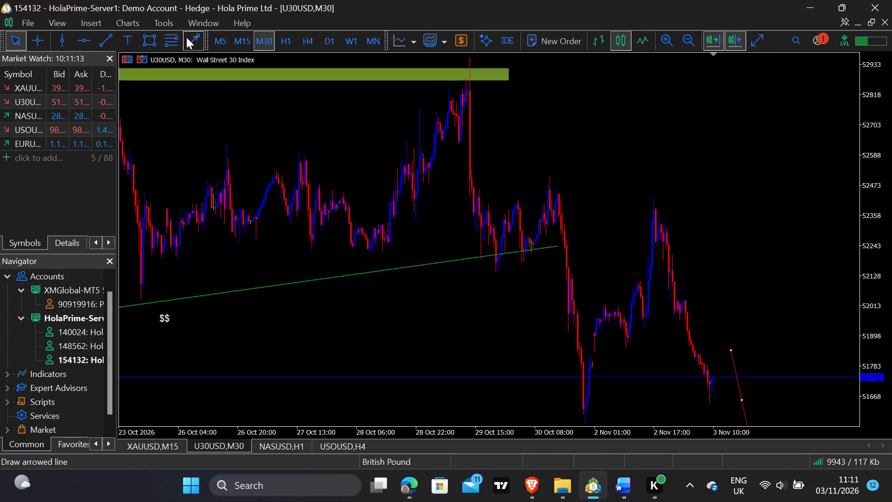
pyautogui.click(186, 37)
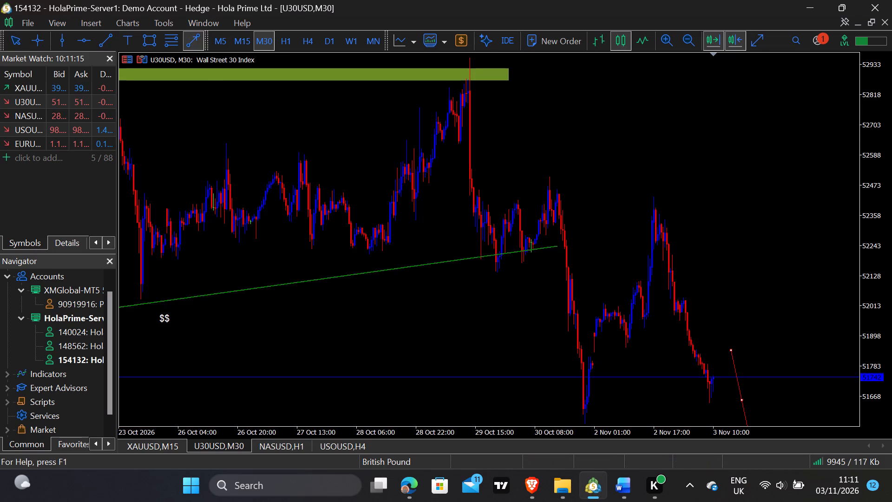
pyautogui.moveTo(764, 406); pyautogui.dragTo(798, 264)
pyautogui.moveTo(872, 255); pyautogui.dragTo(883, 305)
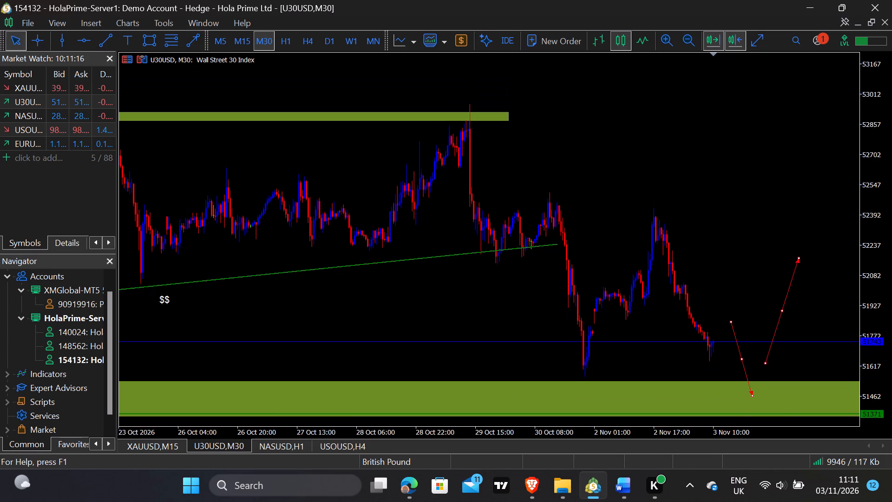
pyautogui.moveTo(883, 305); pyautogui.dragTo(883, 306)
pyautogui.moveTo(765, 356); pyautogui.dragTo(763, 381)
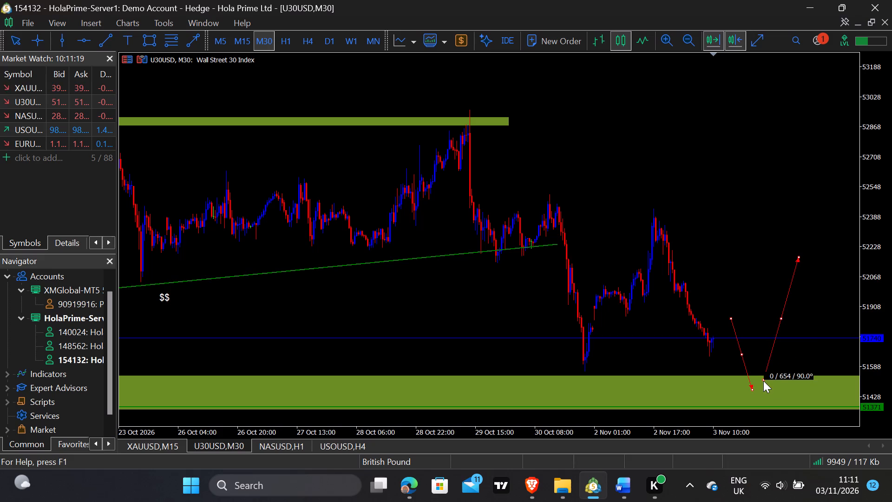
pyautogui.moveTo(763, 381); pyautogui.dragTo(762, 380)
# Shift the rising arrow forward in time and reshape the falling arrow to run from about 51880 to the rising arrow's base at about 51480.
pyautogui.moveTo(782, 318); pyautogui.dragTo(813, 324)
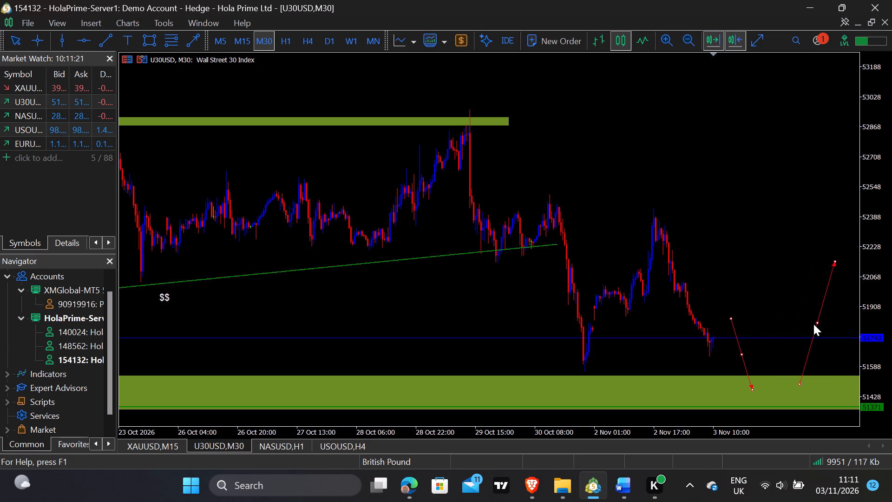
pyautogui.moveTo(813, 324); pyautogui.dragTo(808, 326)
pyautogui.moveTo(751, 391); pyautogui.dragTo(777, 385)
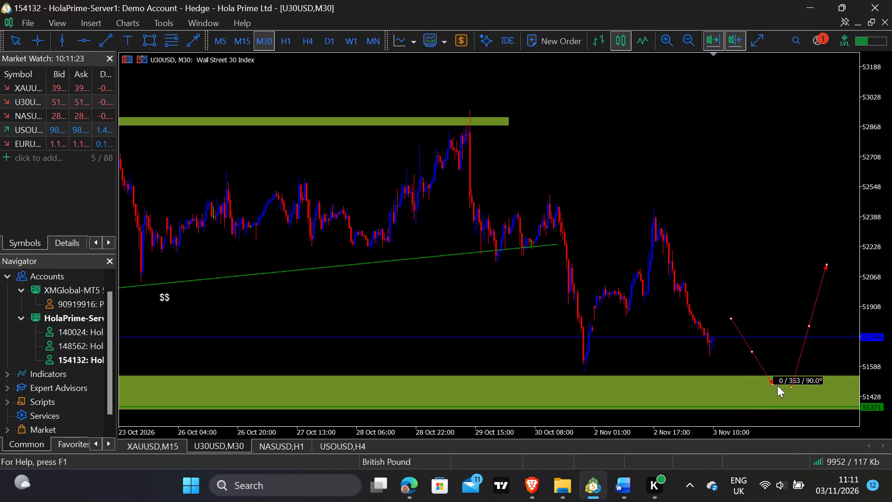
pyautogui.moveTo(777, 385); pyautogui.dragTo(791, 386)
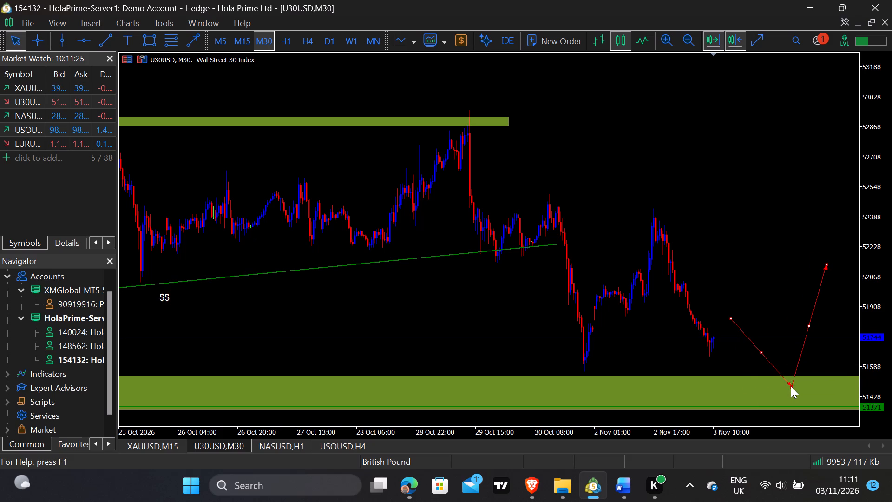
pyautogui.moveTo(730, 317); pyautogui.dragTo(753, 307)
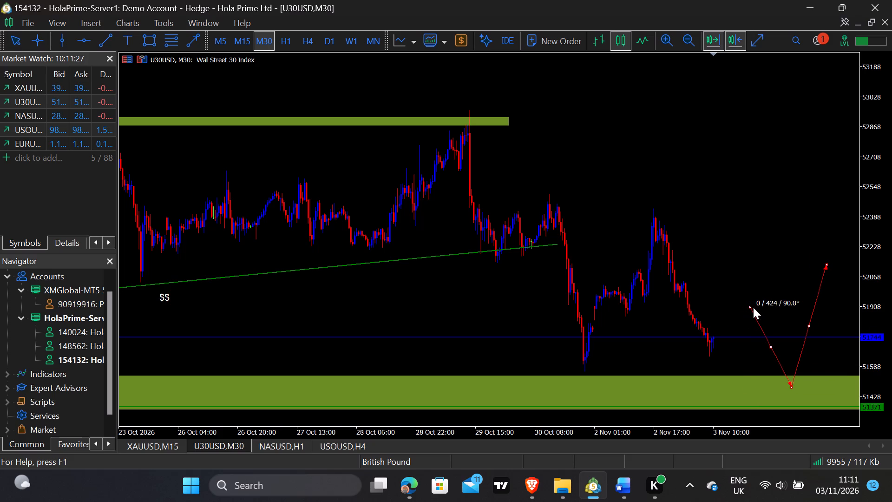
pyautogui.moveTo(753, 307); pyautogui.dragTo(757, 312)
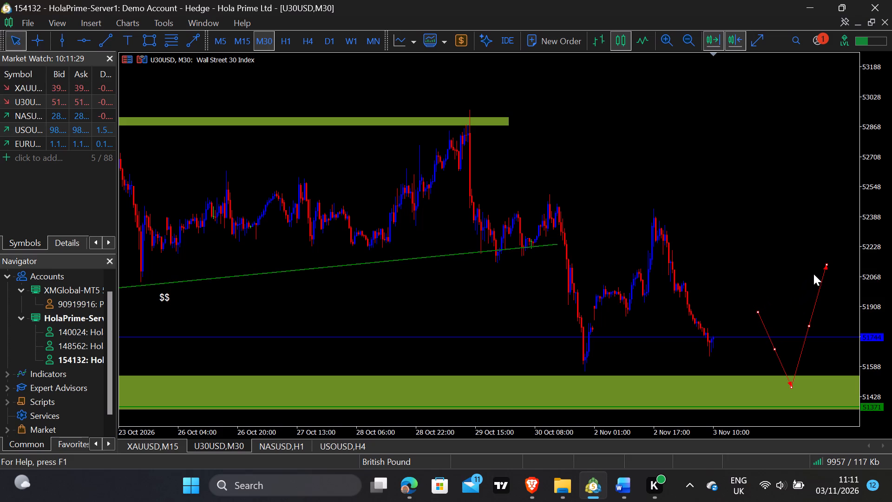
# Extend the rising arrow's tip to about 52865, level with the upper zone, and deselect both arrows.
pyautogui.moveTo(826, 263); pyautogui.dragTo(818, 164)
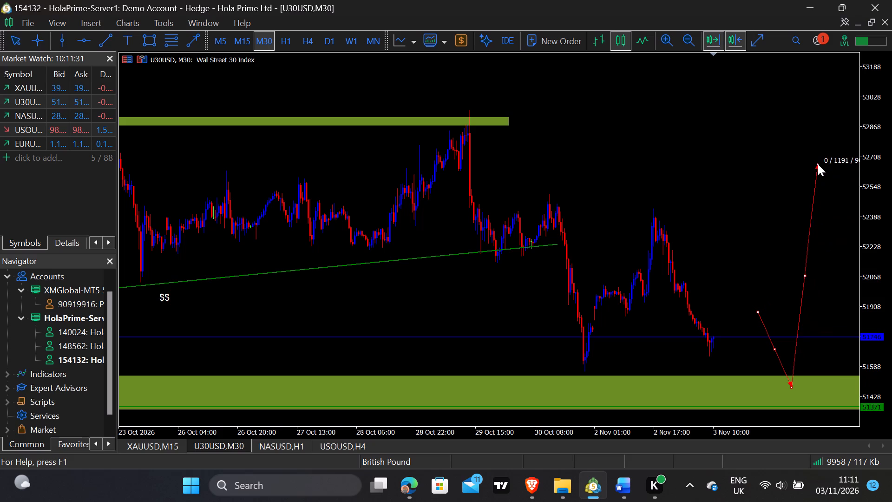
pyautogui.moveTo(818, 164); pyautogui.dragTo(836, 127)
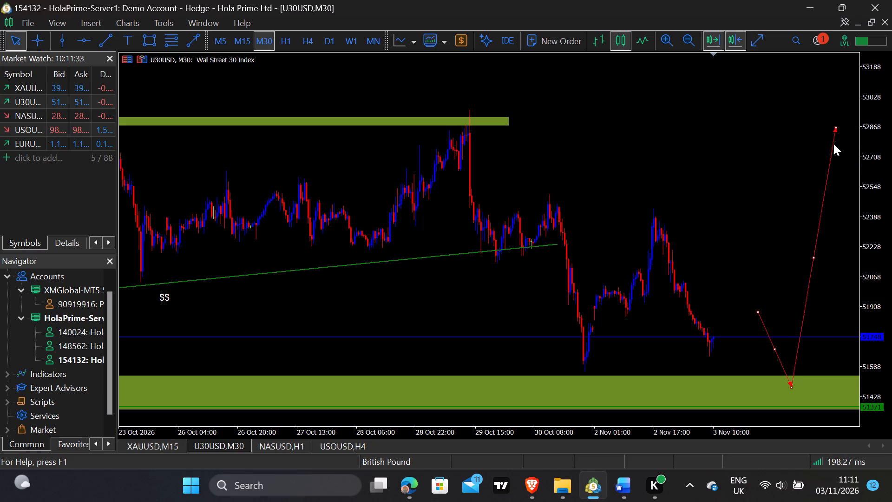
pyautogui.click(833, 144)
pyautogui.moveTo(833, 144); pyautogui.dragTo(765, 320)
pyautogui.doubleClick(765, 320)
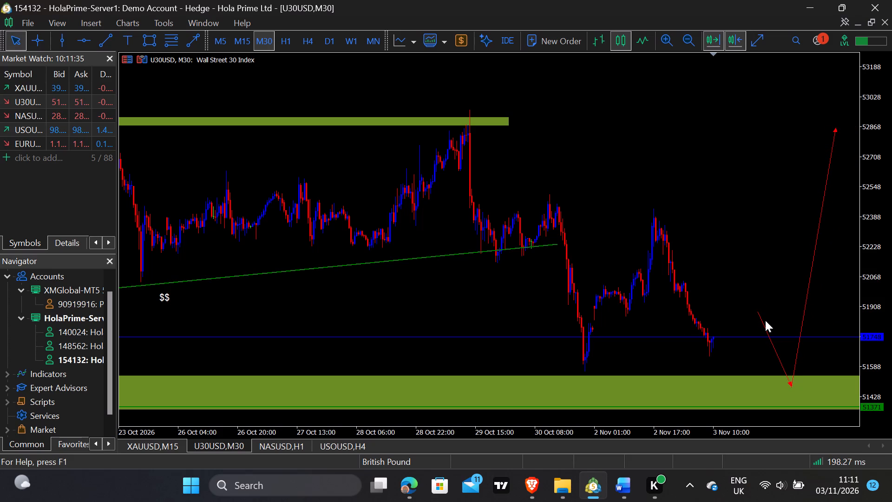
pyautogui.moveTo(738, 398); pyautogui.dragTo(720, 334)
pyautogui.click(720, 334)
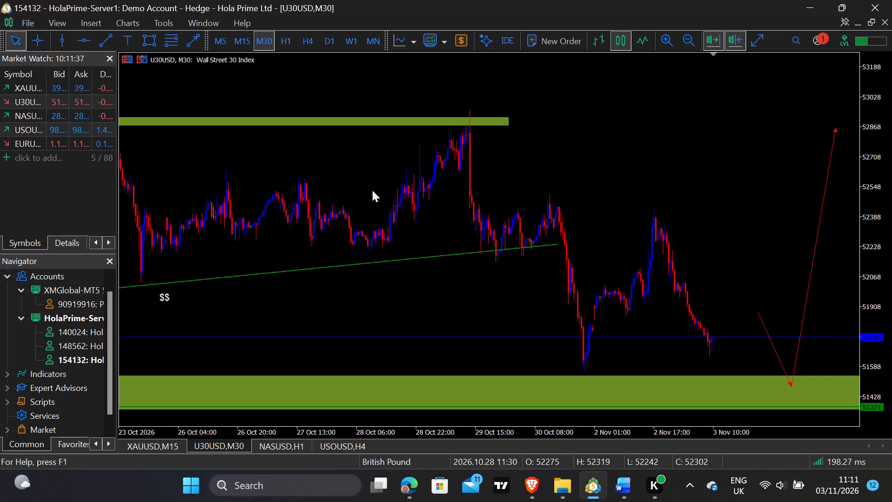
# Review the U30USD markups on the H4 and Daily timeframes, and return to H1.
pyautogui.click(300, 37)
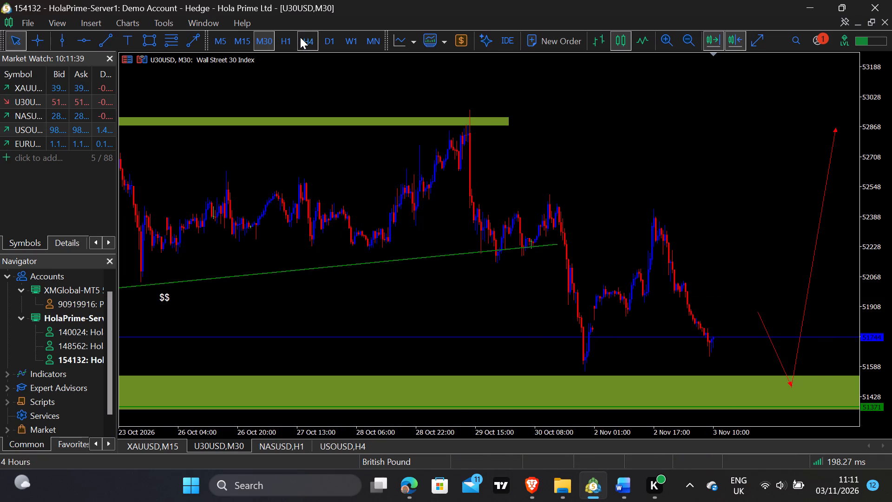
pyautogui.moveTo(467, 304); pyautogui.dragTo(571, 306)
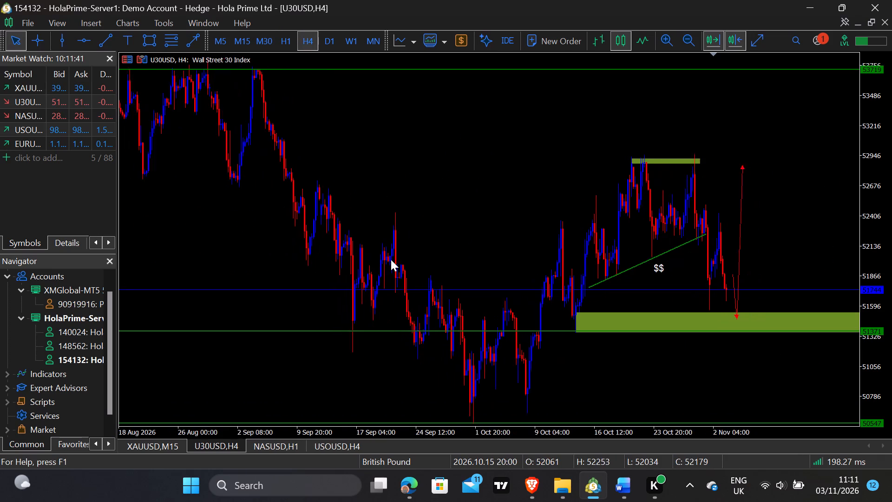
pyautogui.moveTo(215, 207); pyautogui.dragTo(483, 216)
pyautogui.click(328, 41)
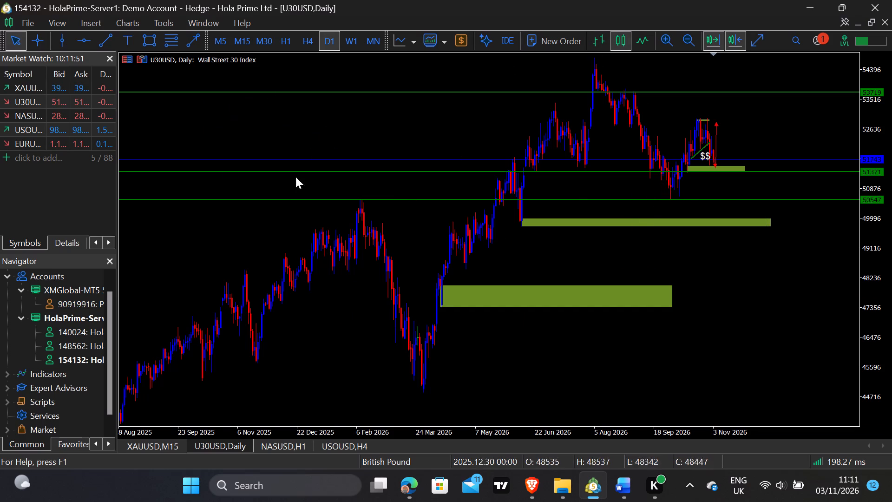
pyautogui.moveTo(410, 110); pyautogui.dragTo(395, 107)
pyautogui.click(277, 40)
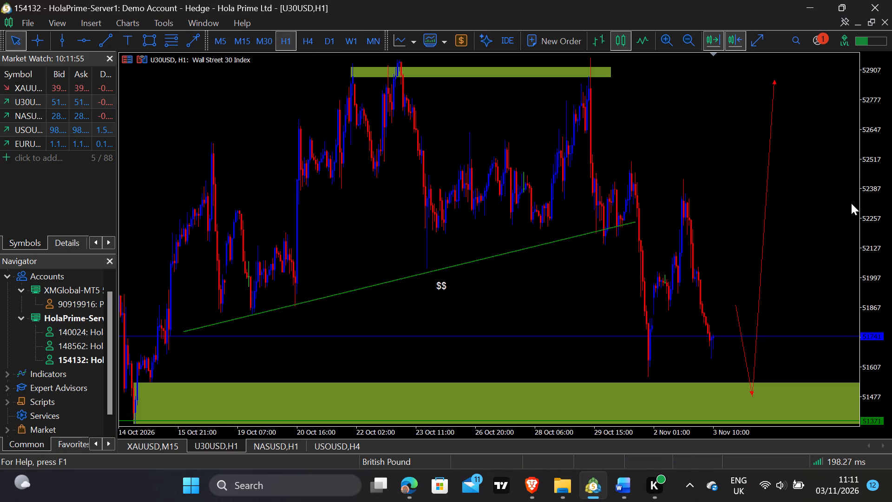
# Switch to the NASUSD chart and examine its marked zones and levels on the Daily timeframe.
pyautogui.moveTo(878, 189); pyautogui.dragTo(878, 195)
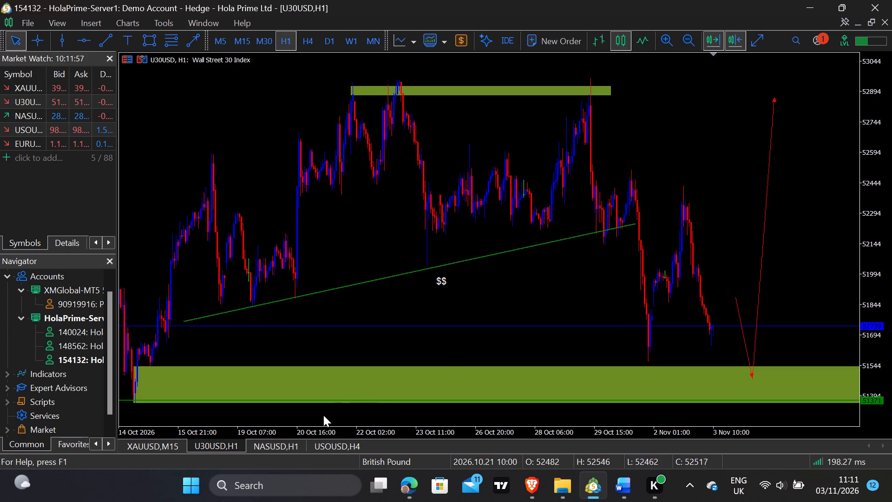
pyautogui.click(270, 446)
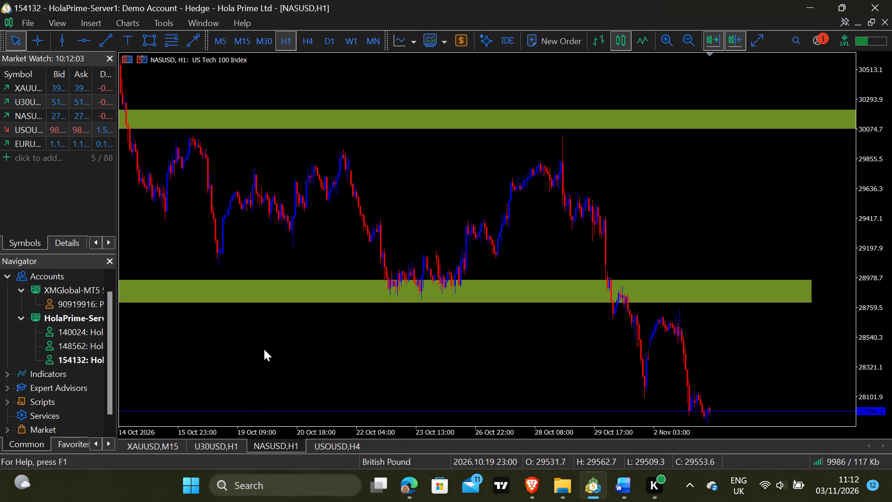
pyautogui.click(328, 44)
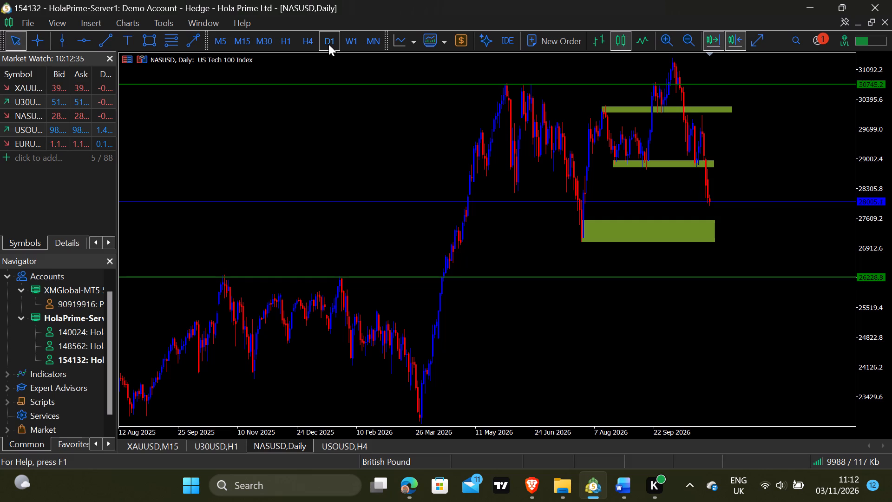
pyautogui.moveTo(582, 178); pyautogui.dragTo(498, 188)
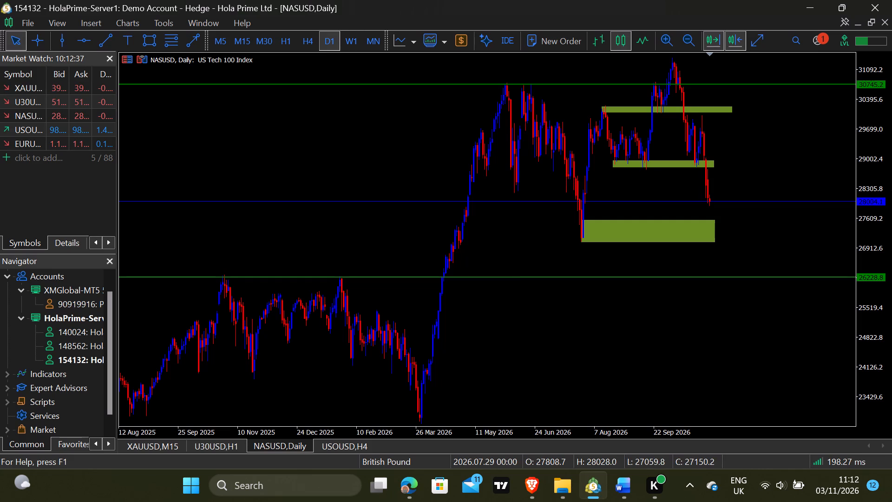
pyautogui.moveTo(498, 188); pyautogui.dragTo(491, 189)
pyautogui.moveTo(641, 189); pyautogui.dragTo(617, 192)
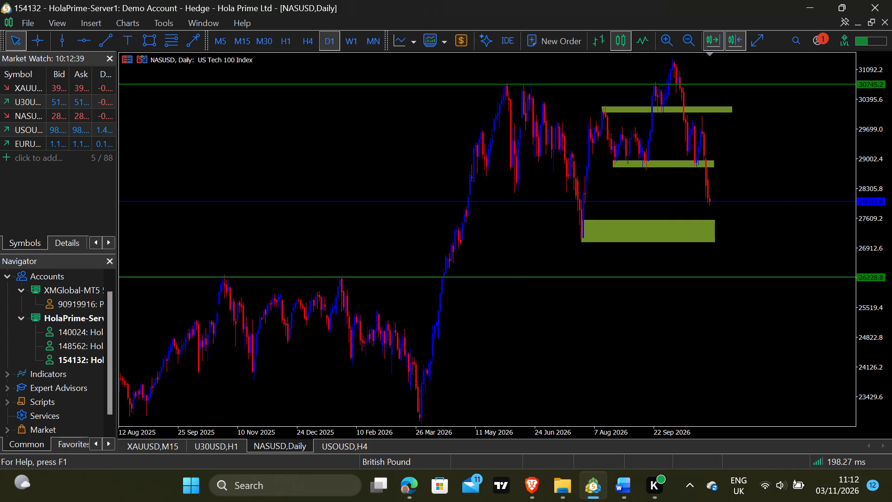
pyautogui.click(865, 196)
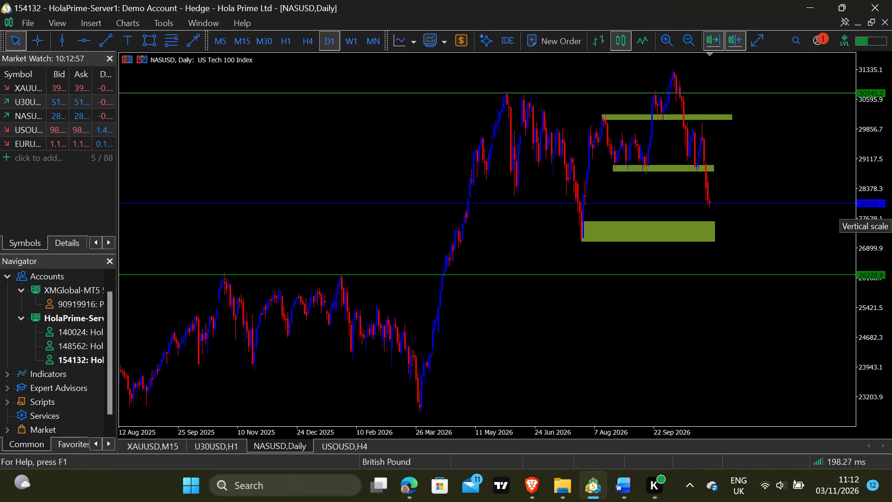
# On NASUSD H4, turn off auto-scroll, extend the middle zone forward past the latest candles and lower its bottom edge to about 28750.
pyautogui.click(304, 50)
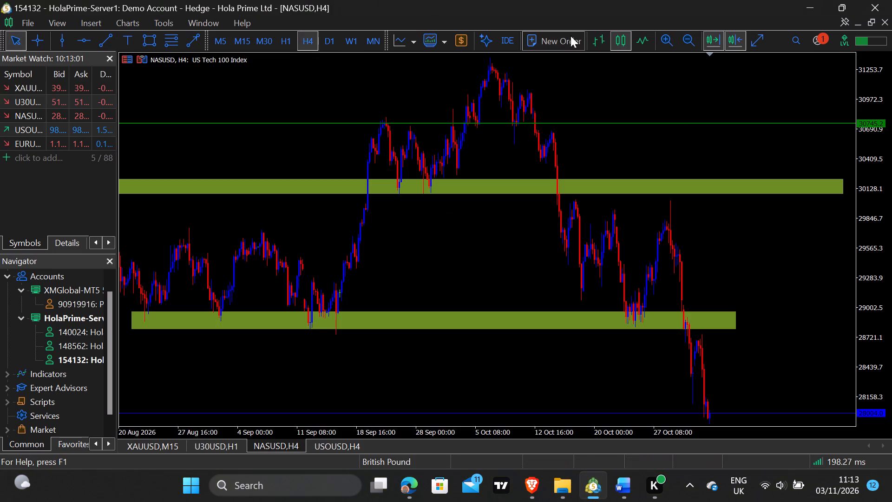
pyautogui.click(715, 34)
pyautogui.moveTo(524, 284); pyautogui.dragTo(635, 260)
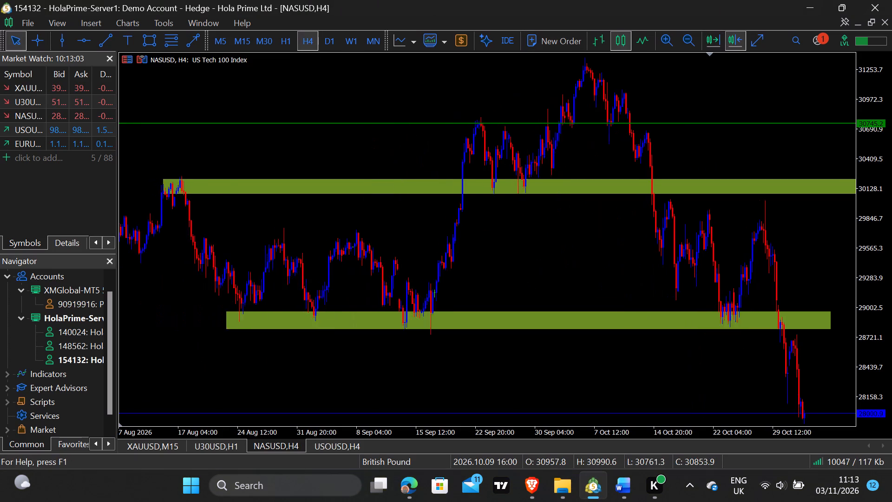
pyautogui.moveTo(635, 260); pyautogui.dragTo(638, 260)
pyautogui.moveTo(810, 291); pyautogui.dragTo(577, 328)
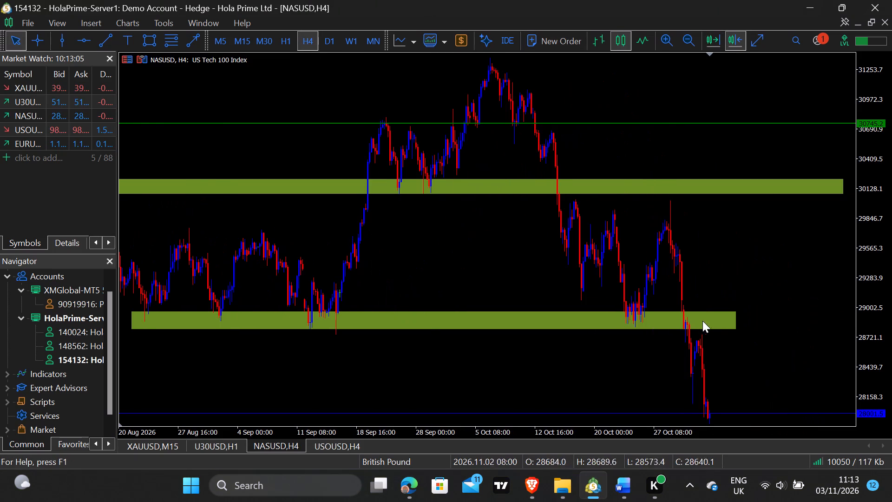
pyautogui.click(723, 315)
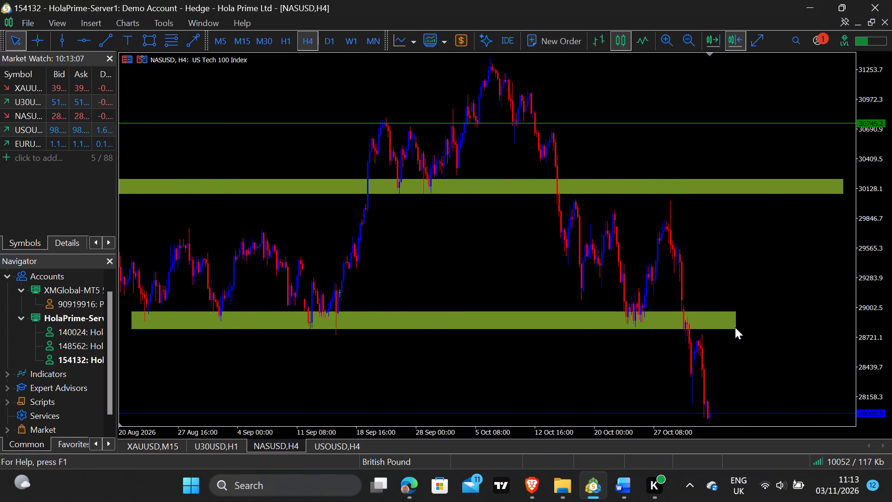
pyautogui.doubleClick(735, 327)
pyautogui.moveTo(736, 330); pyautogui.dragTo(798, 333)
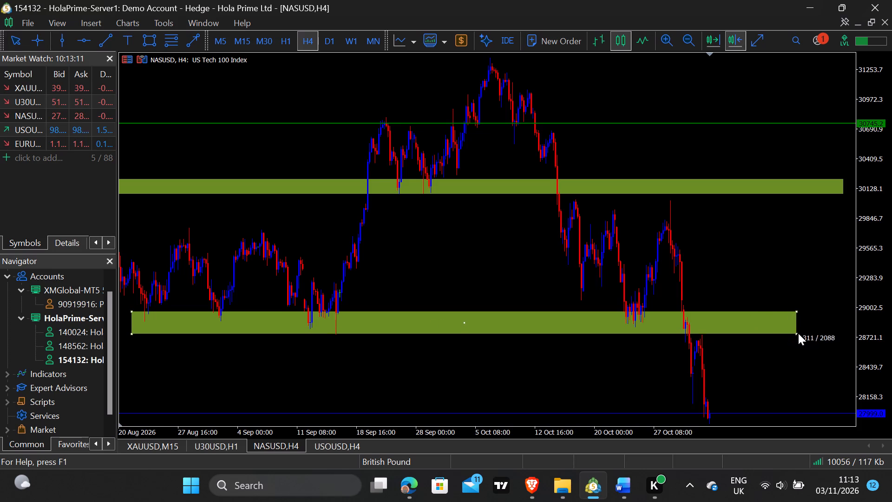
pyautogui.moveTo(798, 333); pyautogui.dragTo(804, 335)
pyautogui.doubleClick(804, 335)
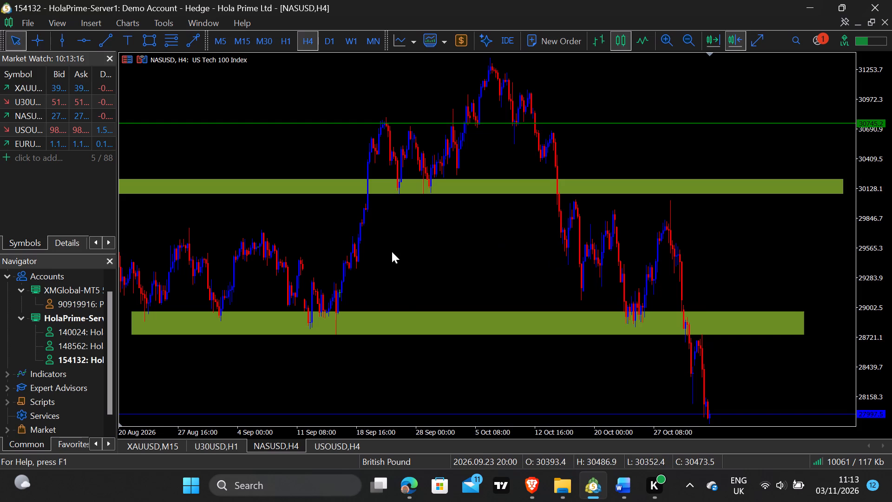
# Examine NASUSD's H4 price history back through the lower zone's origin and the 26228.8 level to late October 2025.
pyautogui.moveTo(392, 251); pyautogui.dragTo(597, 243)
pyautogui.moveTo(597, 243); pyautogui.dragTo(560, 237)
pyautogui.moveTo(363, 152); pyautogui.dragTo(595, 82)
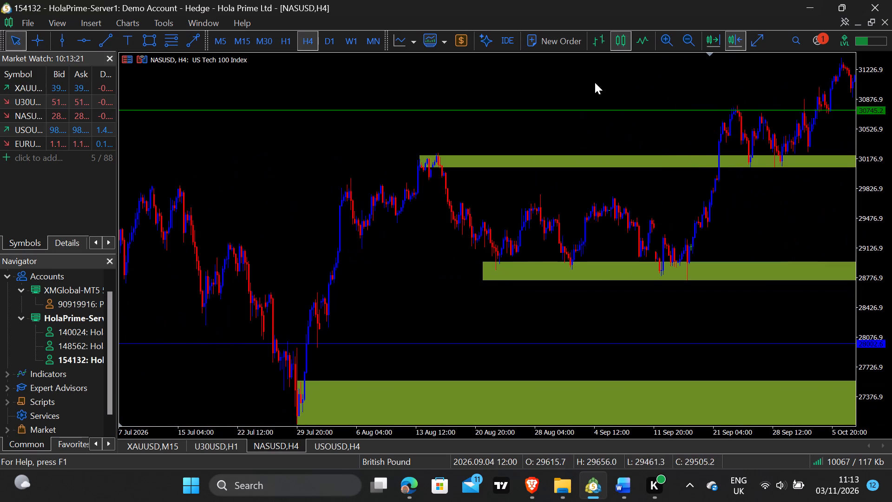
pyautogui.moveTo(459, 219); pyautogui.dragTo(623, 112)
pyautogui.moveTo(564, 225); pyautogui.dragTo(709, 191)
pyautogui.moveTo(871, 185); pyautogui.dragTo(873, 221)
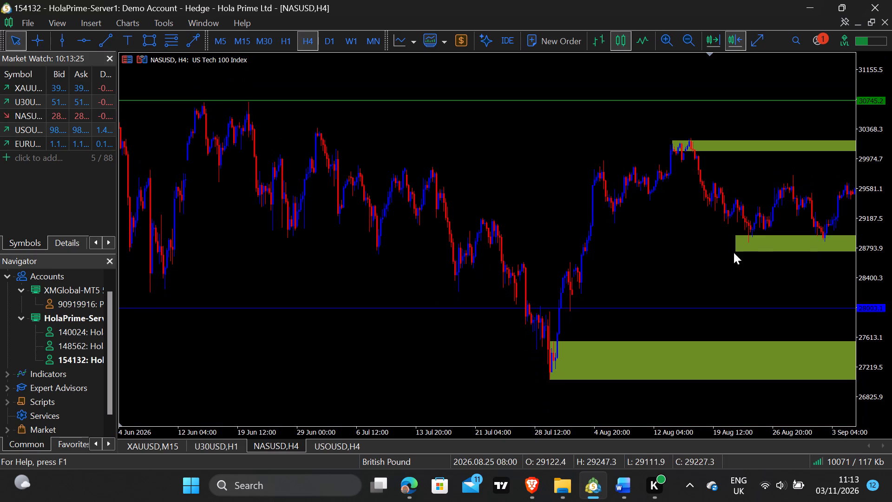
pyautogui.moveTo(657, 250); pyautogui.dragTo(817, 227)
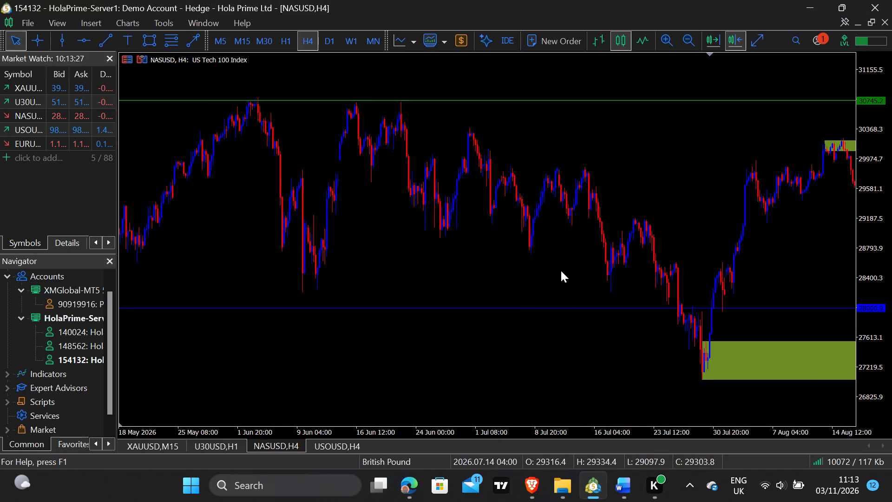
pyautogui.moveTo(561, 271); pyautogui.dragTo(771, 230)
pyautogui.moveTo(543, 265); pyautogui.dragTo(778, 205)
pyautogui.moveTo(487, 245); pyautogui.dragTo(781, 161)
pyautogui.moveTo(515, 210); pyautogui.dragTo(758, 123)
pyautogui.moveTo(415, 259); pyautogui.dragTo(580, 231)
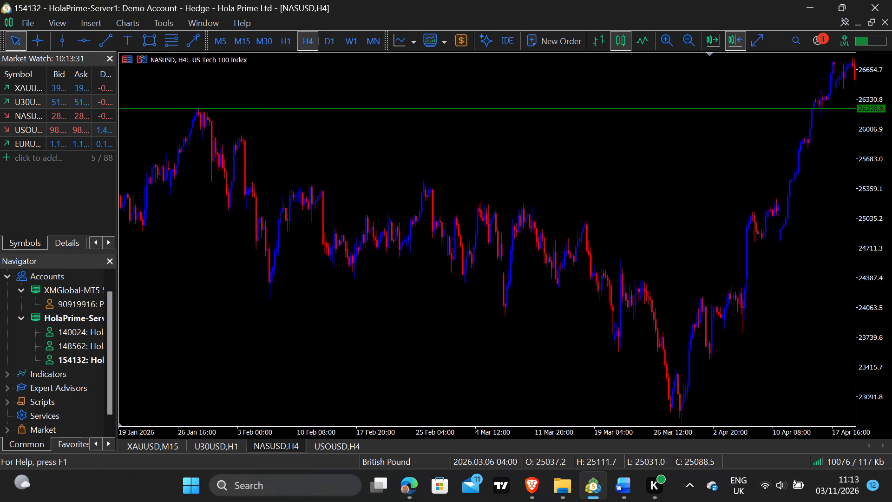
pyautogui.moveTo(580, 231); pyautogui.dragTo(686, 214)
pyautogui.moveTo(454, 247); pyautogui.dragTo(774, 224)
pyautogui.moveTo(530, 249); pyautogui.dragTo(768, 260)
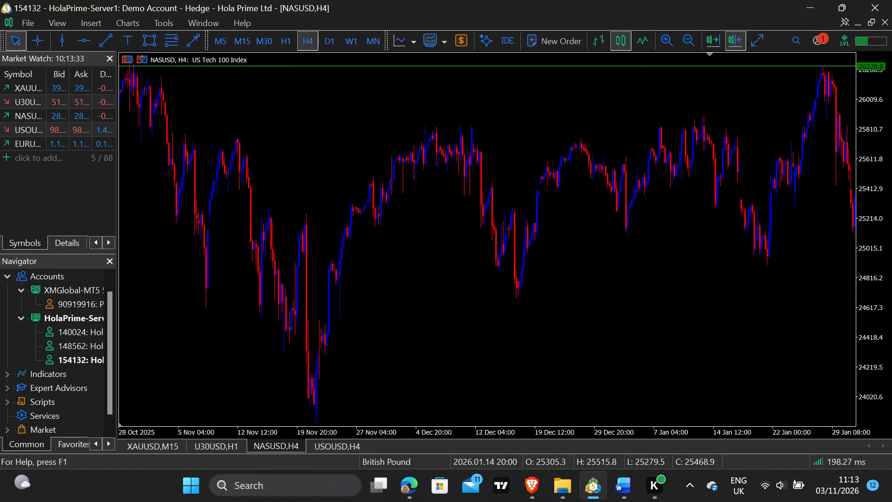
# Examine the H4 price action forward from January 2026 to the lower zone's origin at the late July 2026 low.
pyautogui.moveTo(768, 260); pyautogui.dragTo(205, 343)
pyautogui.moveTo(462, 294); pyautogui.dragTo(187, 324)
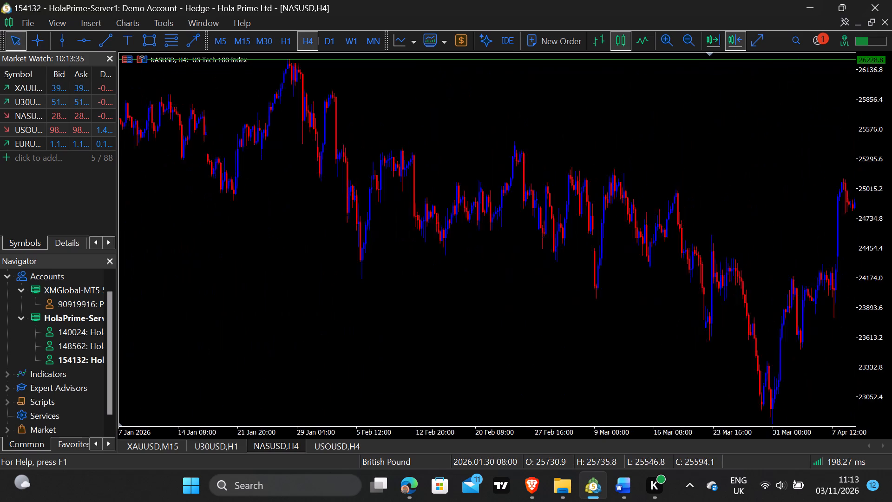
pyautogui.moveTo(187, 324); pyautogui.dragTo(32, 348)
pyautogui.moveTo(491, 274); pyautogui.dragTo(184, 291)
pyautogui.moveTo(526, 269); pyautogui.dragTo(262, 327)
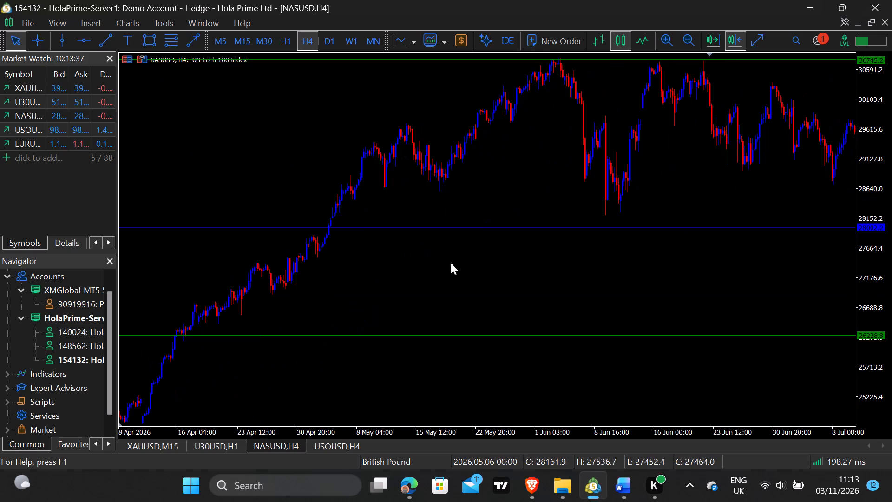
pyautogui.moveTo(545, 231); pyautogui.dragTo(290, 266)
pyautogui.moveTo(524, 235); pyautogui.dragTo(243, 238)
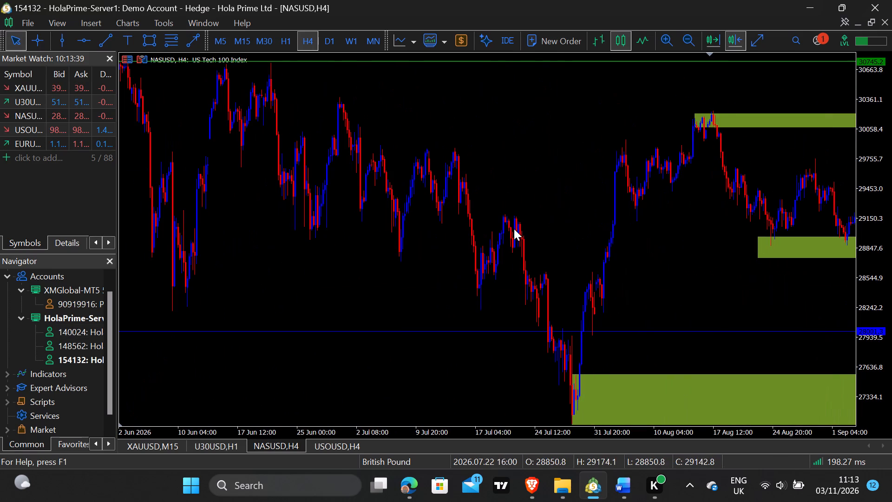
pyautogui.moveTo(878, 227); pyautogui.dragTo(878, 238)
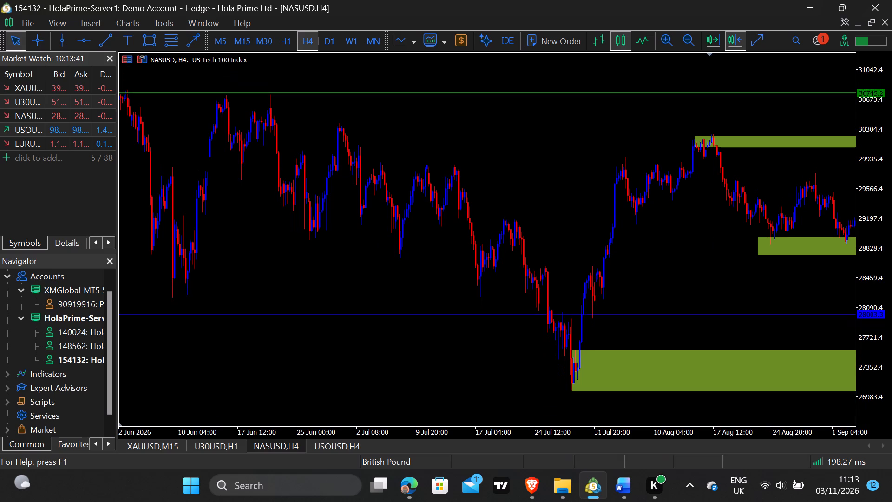
pyautogui.moveTo(878, 238); pyautogui.dragTo(881, 240)
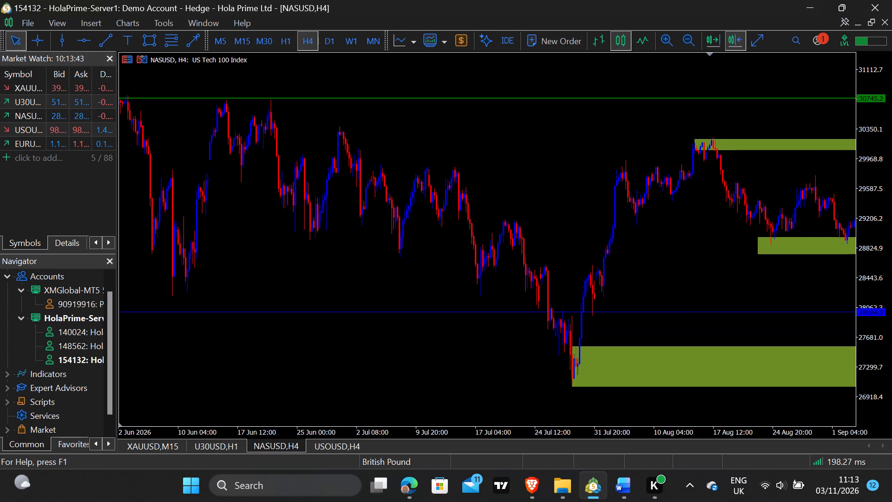
pyautogui.moveTo(881, 240); pyautogui.dragTo(885, 195)
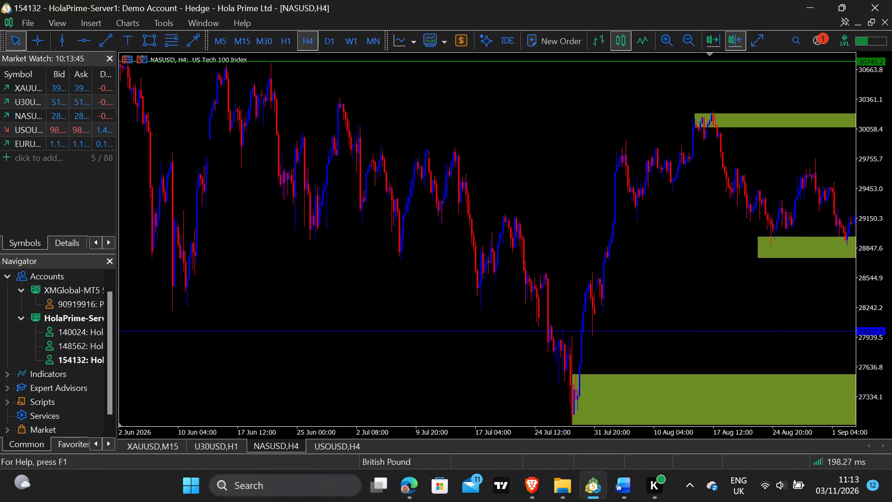
pyautogui.moveTo(885, 195); pyautogui.dragTo(883, 191)
pyautogui.moveTo(622, 296); pyautogui.dragTo(427, 286)
pyautogui.moveTo(574, 248); pyautogui.dragTo(640, 243)
# Compare the NASUSD zones on the Daily timeframe, and return to the latest candles on H4.
pyautogui.click(326, 43)
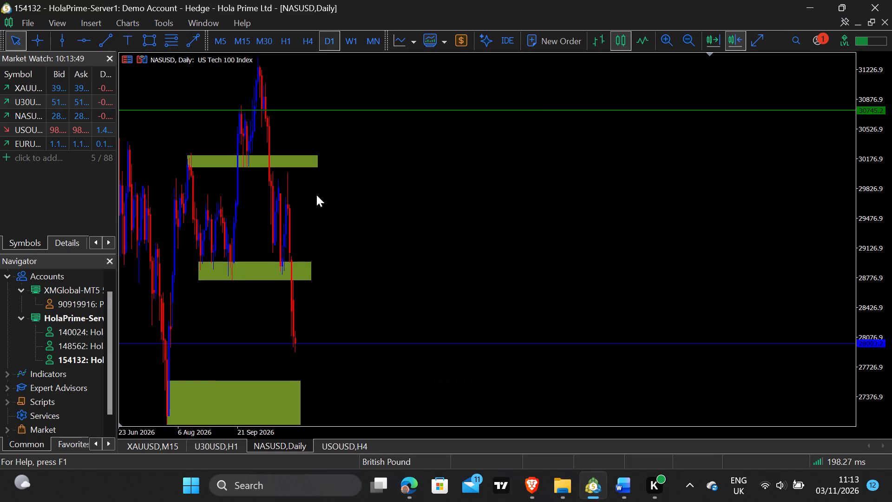
pyautogui.moveTo(316, 195); pyautogui.dragTo(493, 211)
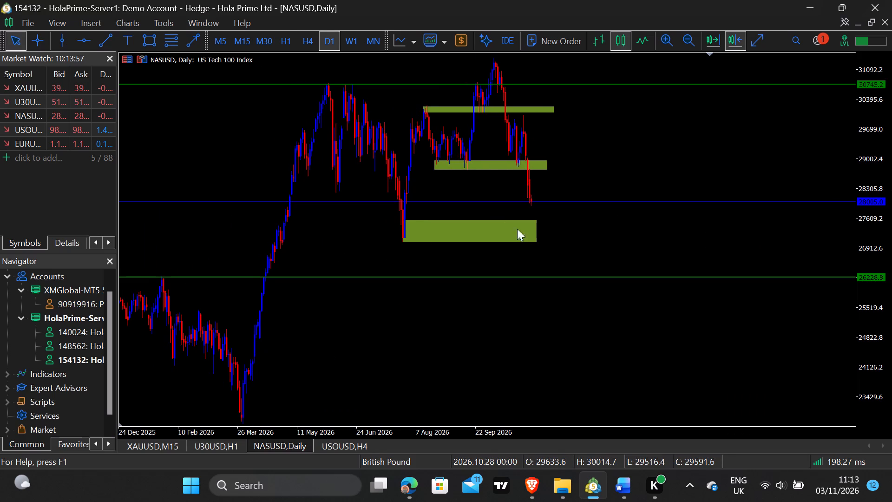
pyautogui.moveTo(282, 33); pyautogui.dragTo(304, 36)
pyautogui.click(304, 36)
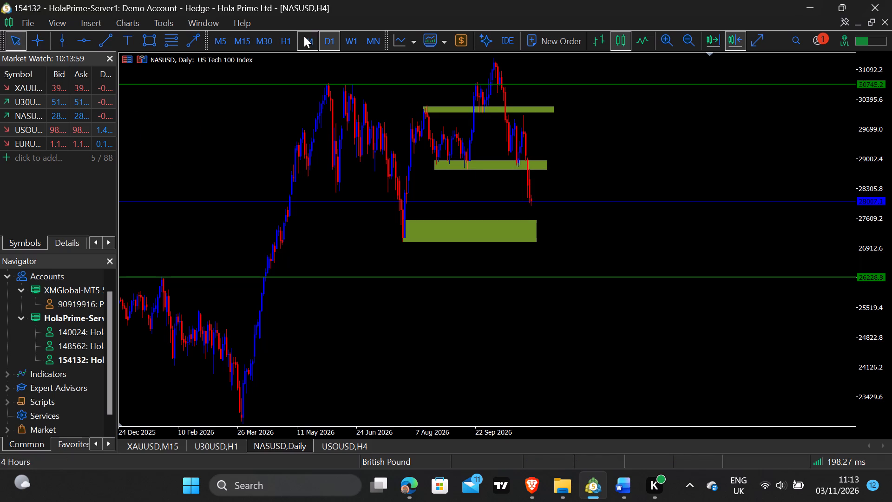
pyautogui.moveTo(534, 177); pyautogui.dragTo(206, 219)
pyautogui.moveTo(725, 198); pyautogui.dragTo(699, 202)
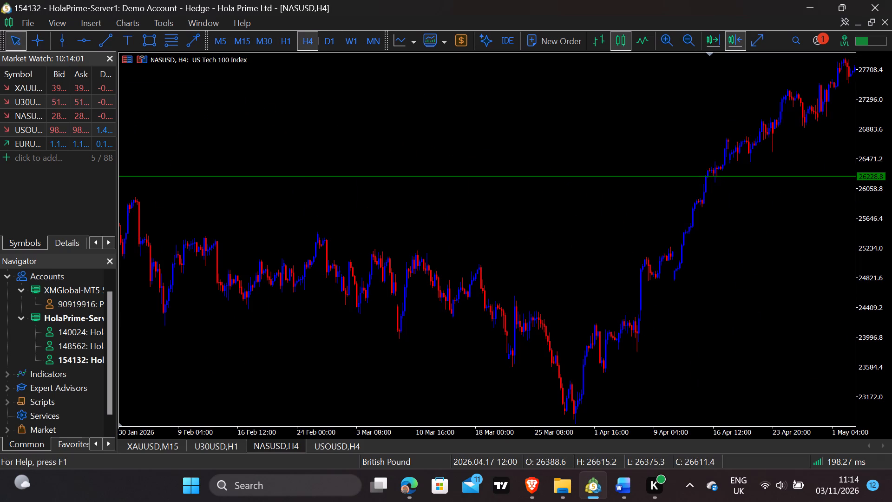
pyautogui.moveTo(699, 202); pyautogui.dragTo(203, 280)
pyautogui.moveTo(587, 222); pyautogui.dragTo(208, 247)
pyautogui.moveTo(629, 139); pyautogui.dragTo(120, 227)
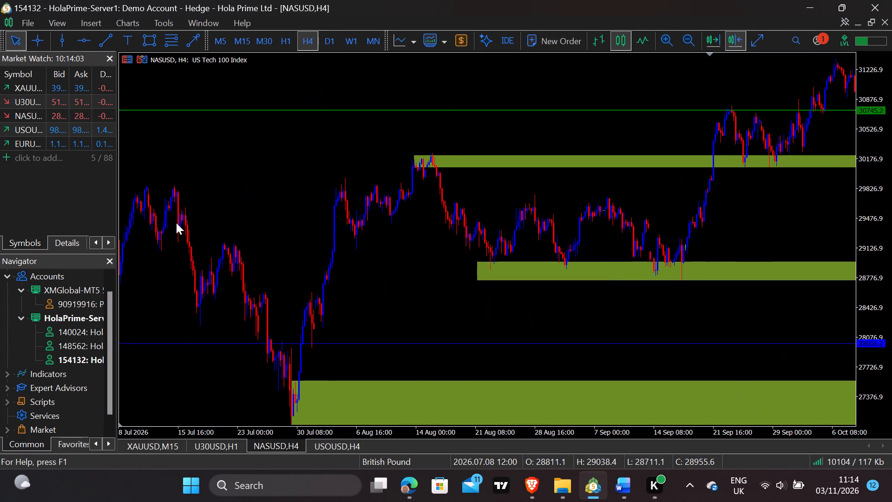
pyautogui.moveTo(544, 190); pyautogui.dragTo(203, 236)
pyautogui.moveTo(617, 221); pyautogui.dragTo(450, 220)
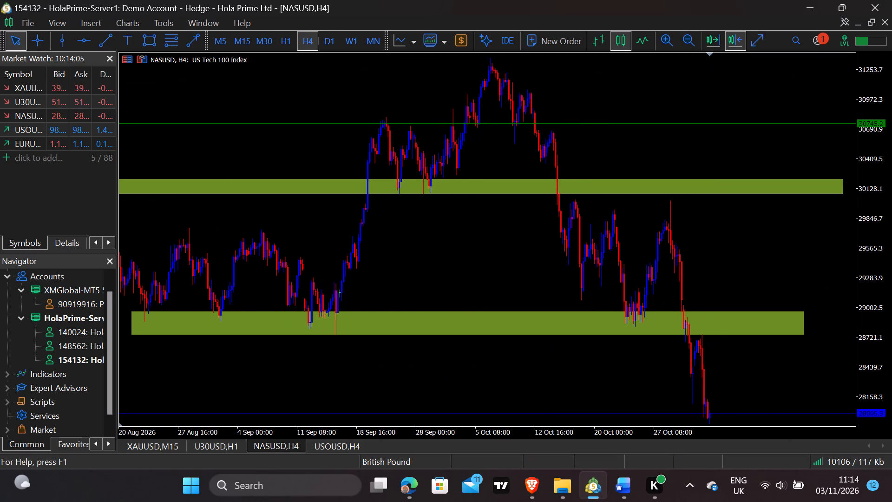
# On NASUSD H4, extend the lowest zone forward in time well past the latest candles.
pyautogui.moveTo(872, 213); pyautogui.dragTo(883, 232)
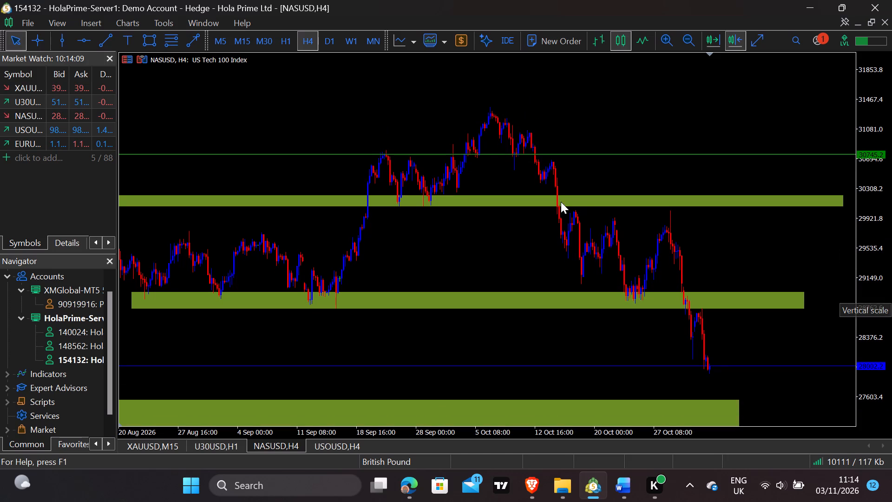
pyautogui.doubleClick(861, 184)
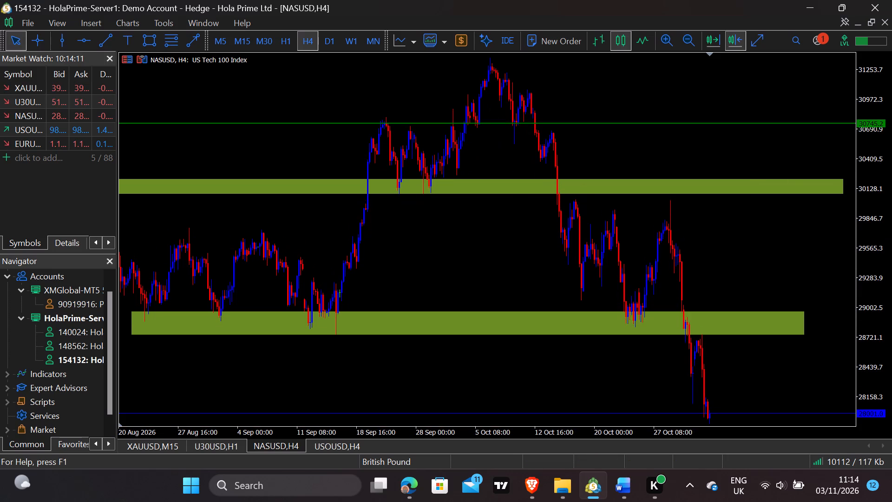
pyautogui.moveTo(861, 184); pyautogui.dragTo(879, 243)
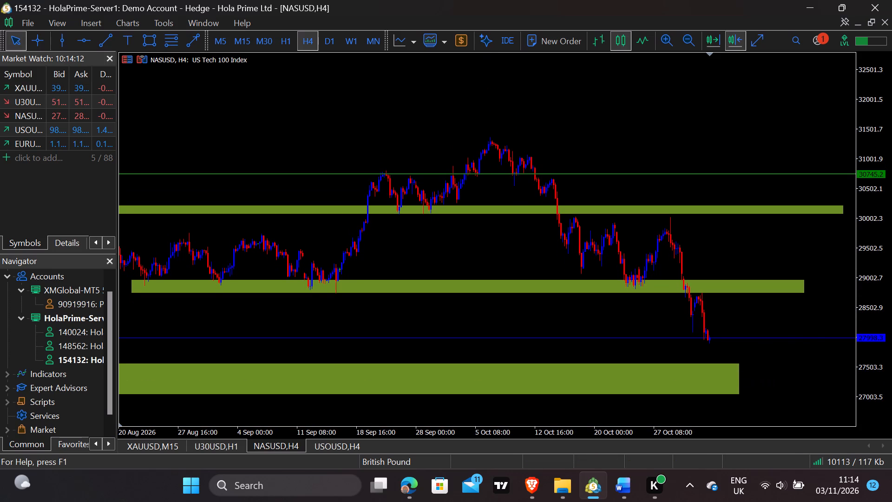
pyautogui.click(742, 372)
pyautogui.doubleClick(737, 369)
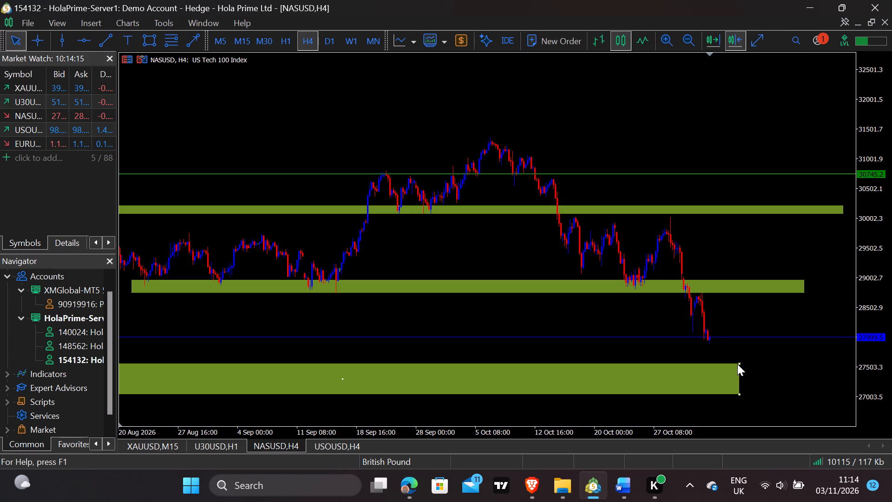
pyautogui.moveTo(737, 362); pyautogui.dragTo(837, 365)
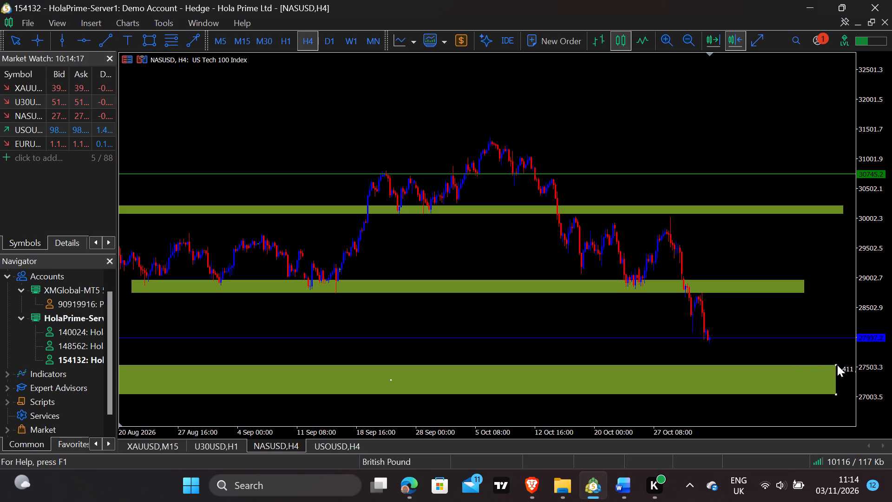
pyautogui.moveTo(837, 365); pyautogui.dragTo(865, 364)
# On H1, refine the lowest zone's origin to the late July 2026 low, with edges at about 27065 and 27560.
pyautogui.moveTo(466, 267); pyautogui.dragTo(875, 242)
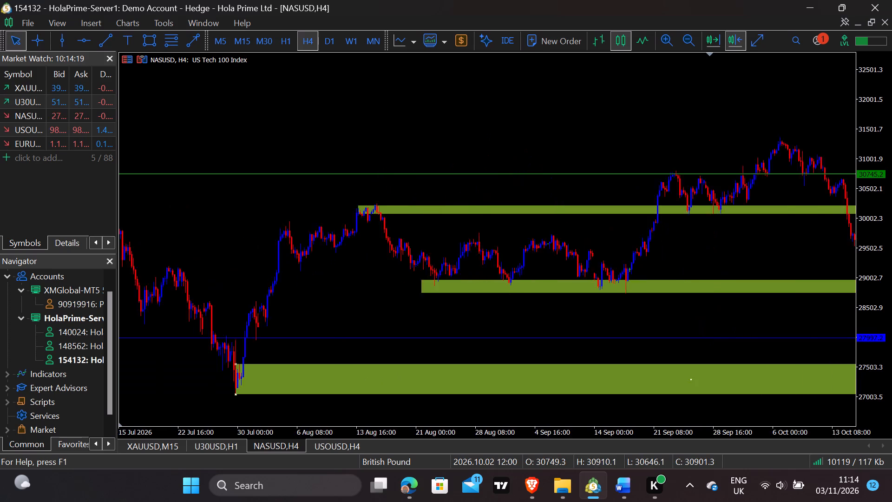
pyautogui.moveTo(875, 242); pyautogui.dragTo(891, 232)
pyautogui.click(290, 35)
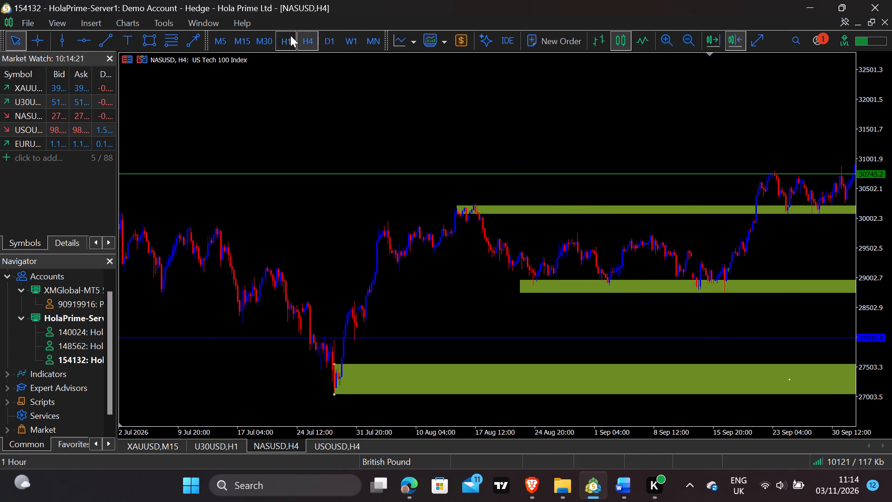
pyautogui.moveTo(348, 212); pyautogui.dragTo(872, 147)
pyautogui.moveTo(578, 270); pyautogui.dragTo(138, 437)
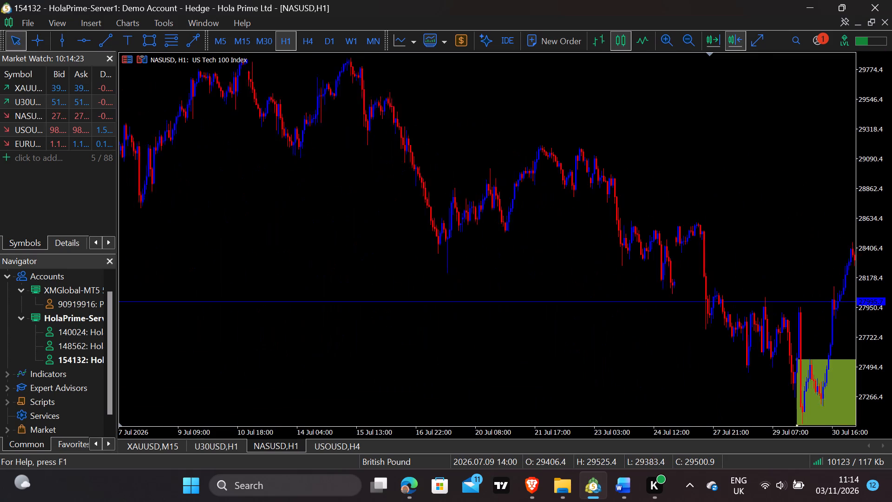
pyautogui.moveTo(138, 437); pyautogui.dragTo(136, 438)
pyautogui.moveTo(599, 340); pyautogui.dragTo(262, 318)
pyautogui.moveTo(498, 303); pyautogui.dragTo(300, 251)
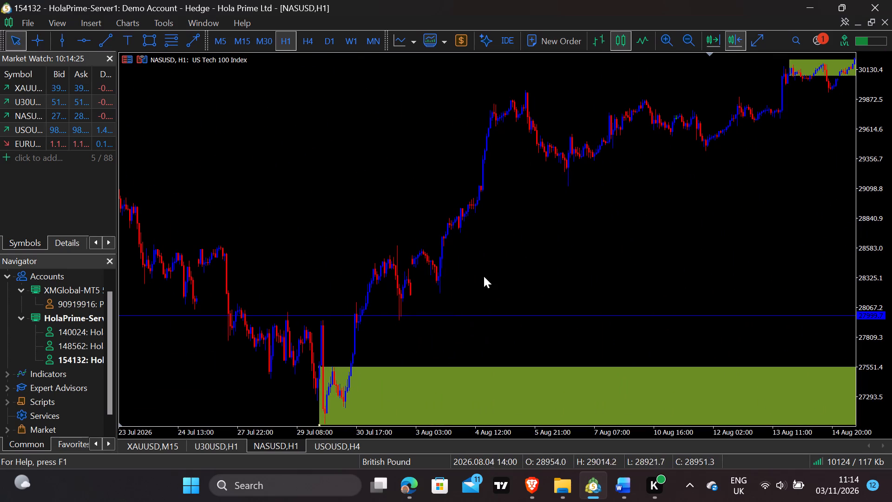
pyautogui.moveTo(888, 229); pyautogui.dragTo(891, 242)
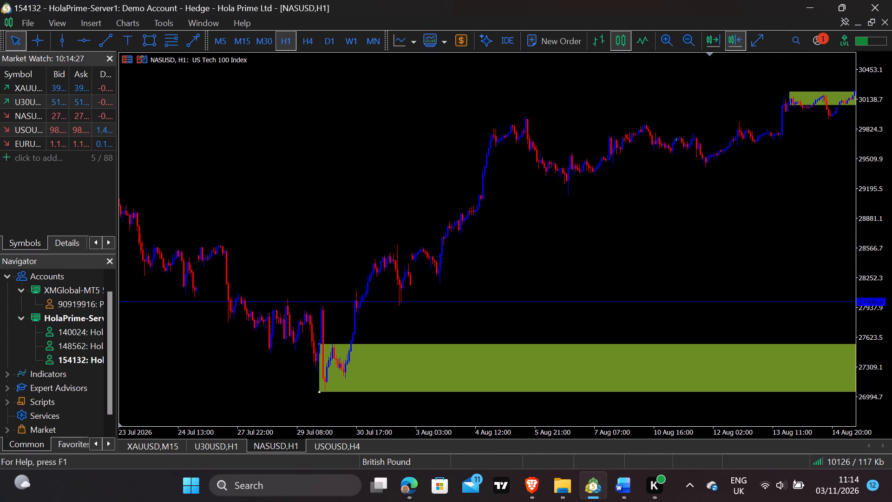
pyautogui.moveTo(891, 242); pyautogui.dragTo(891, 243)
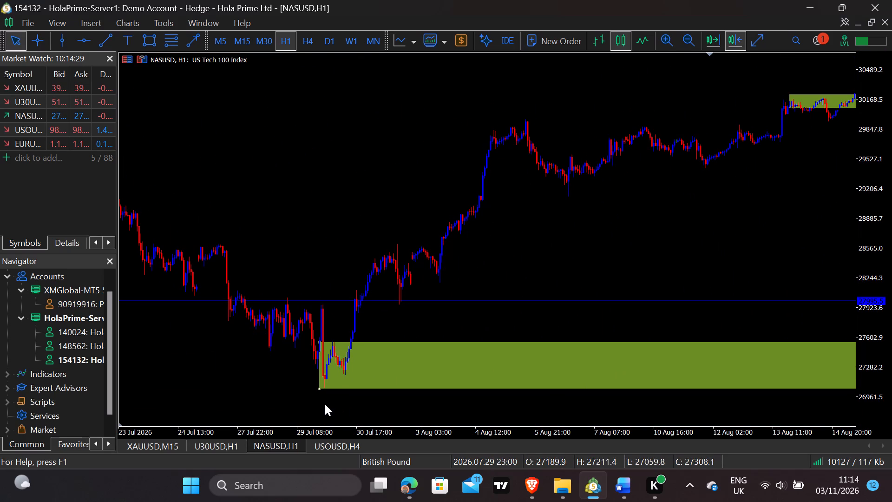
pyautogui.moveTo(320, 389); pyautogui.dragTo(326, 387)
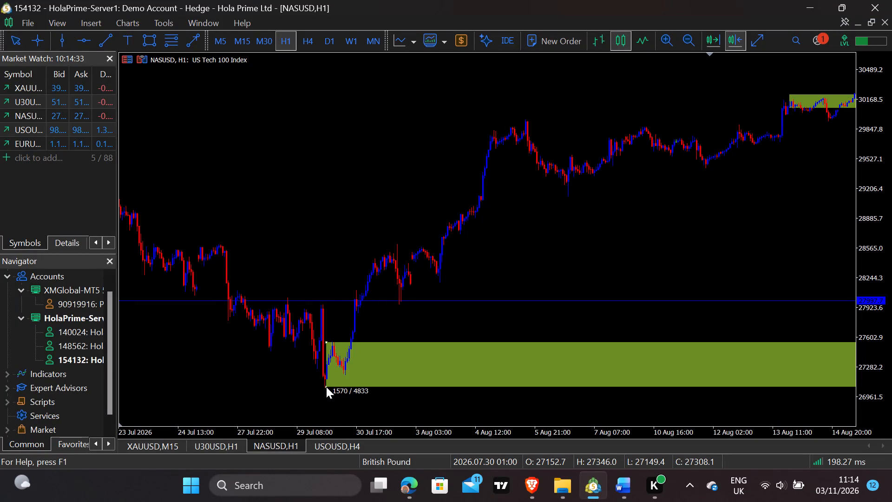
pyautogui.moveTo(326, 387); pyautogui.dragTo(325, 387)
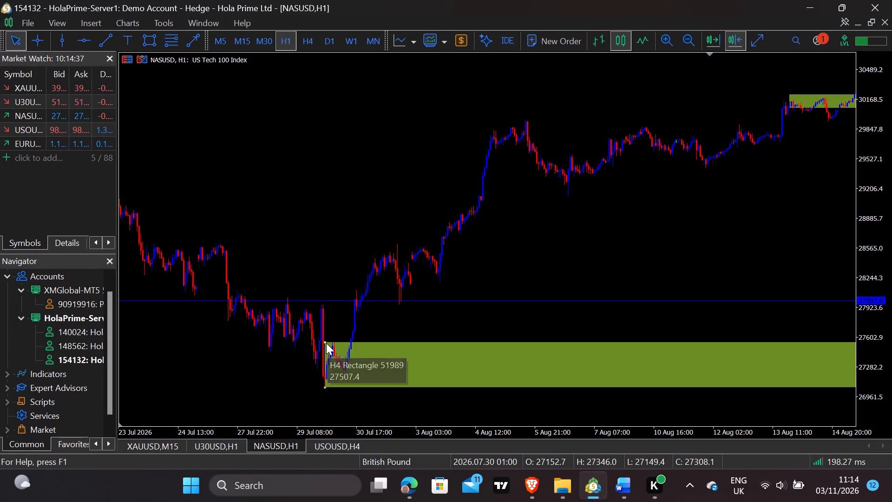
pyautogui.click(326, 342)
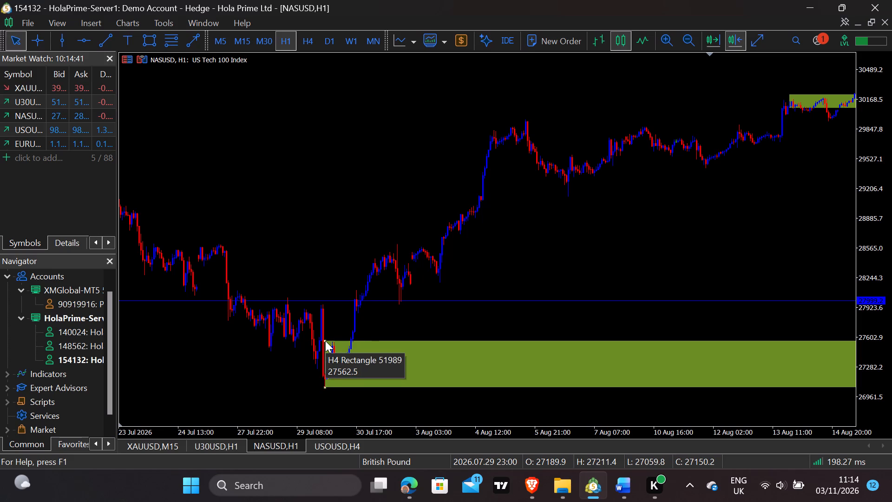
pyautogui.click(325, 341)
pyautogui.doubleClick(325, 341)
pyautogui.click(512, 285)
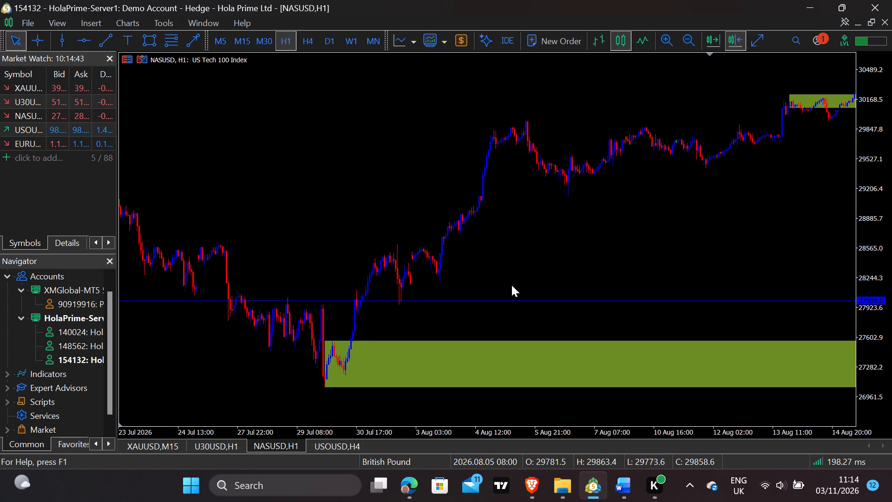
# Return to the latest NASUSD candles and examine price against the zones on H1, M30 and M15.
pyautogui.click(710, 41)
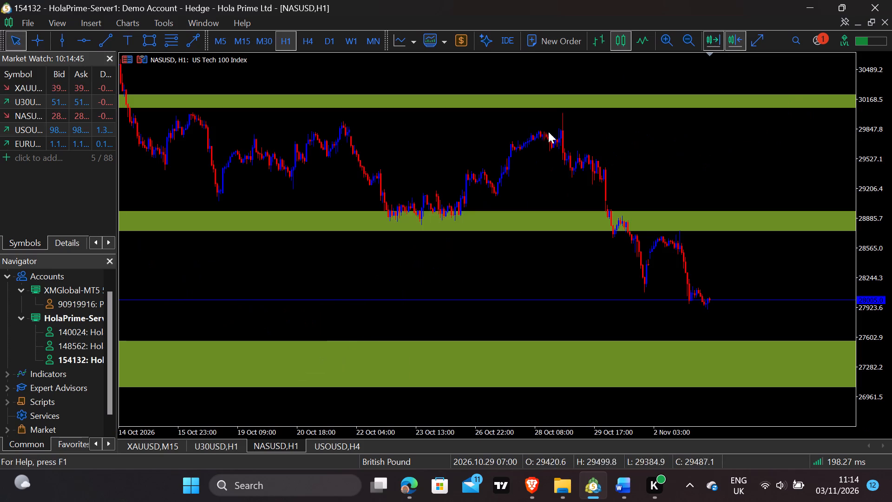
pyautogui.moveTo(891, 266); pyautogui.dragTo(885, 266)
pyautogui.moveTo(885, 266); pyautogui.dragTo(875, 214)
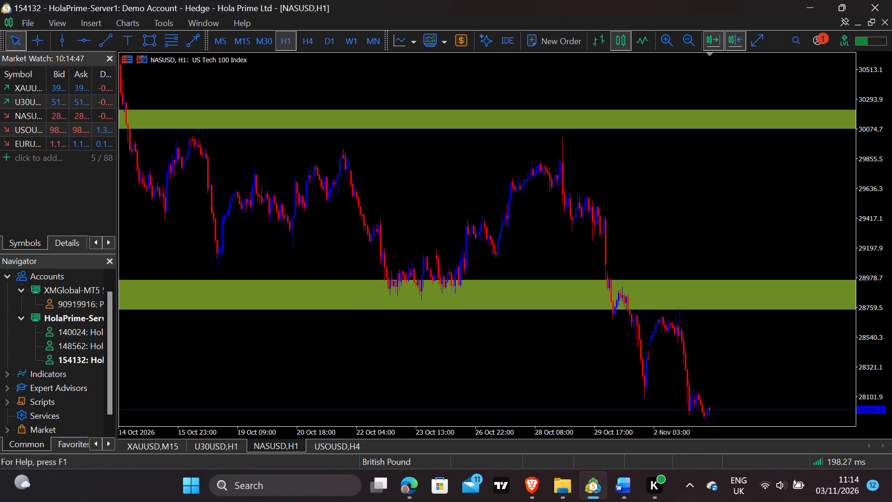
pyautogui.moveTo(875, 214); pyautogui.dragTo(875, 213)
pyautogui.moveTo(875, 213); pyautogui.dragTo(885, 244)
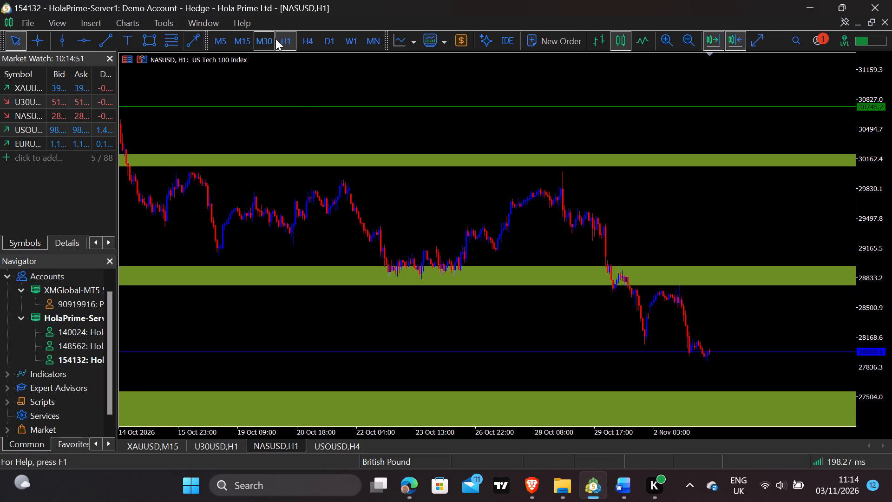
pyautogui.click(264, 40)
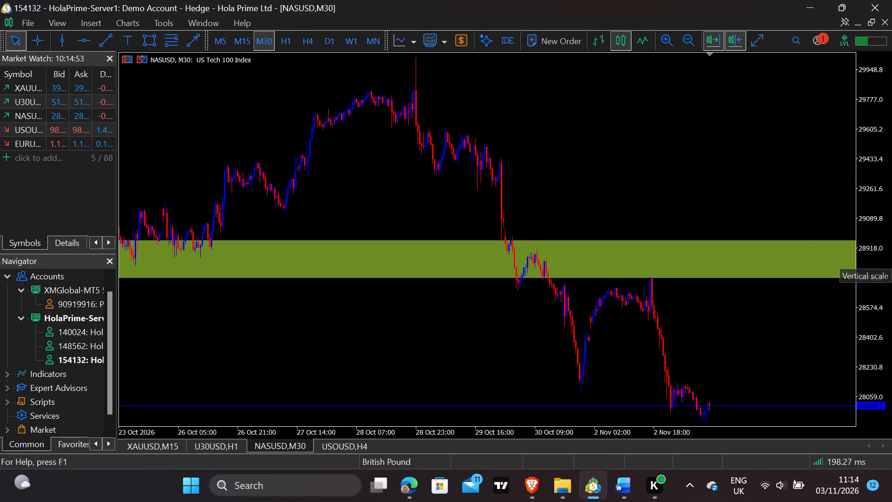
pyautogui.moveTo(874, 244); pyautogui.dragTo(880, 258)
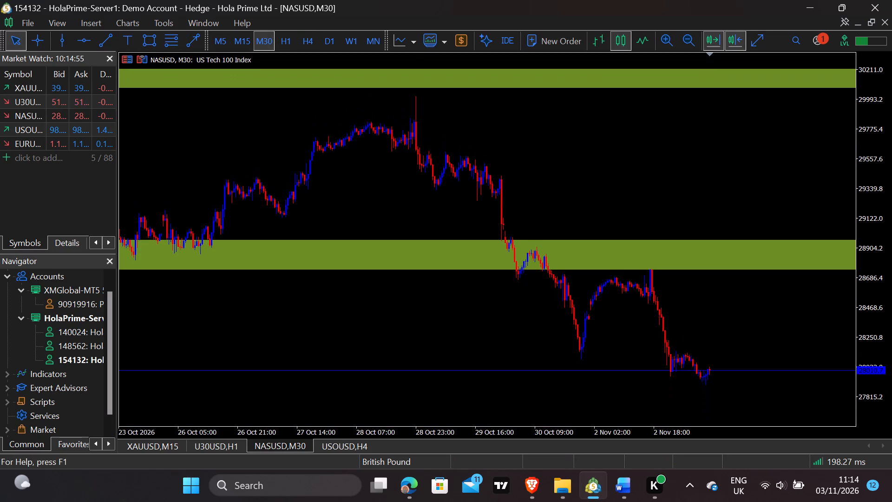
pyautogui.click(880, 258)
pyautogui.moveTo(880, 258); pyautogui.dragTo(882, 273)
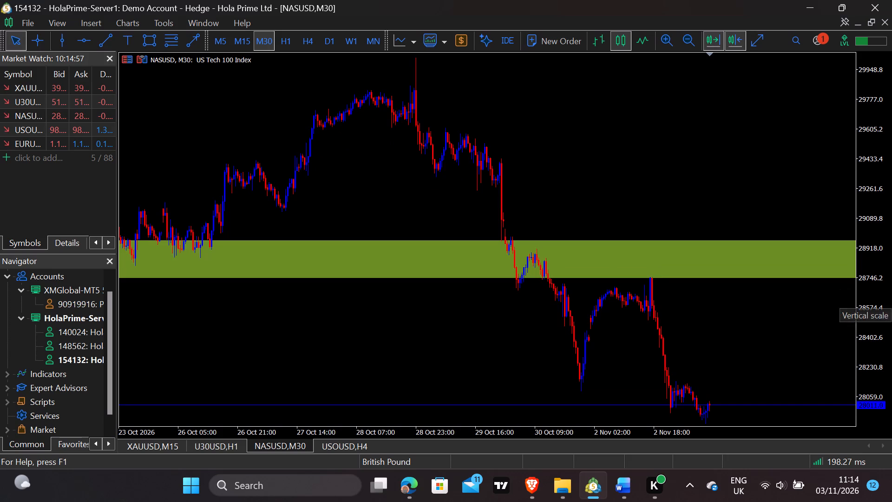
pyautogui.moveTo(878, 252); pyautogui.dragTo(882, 319)
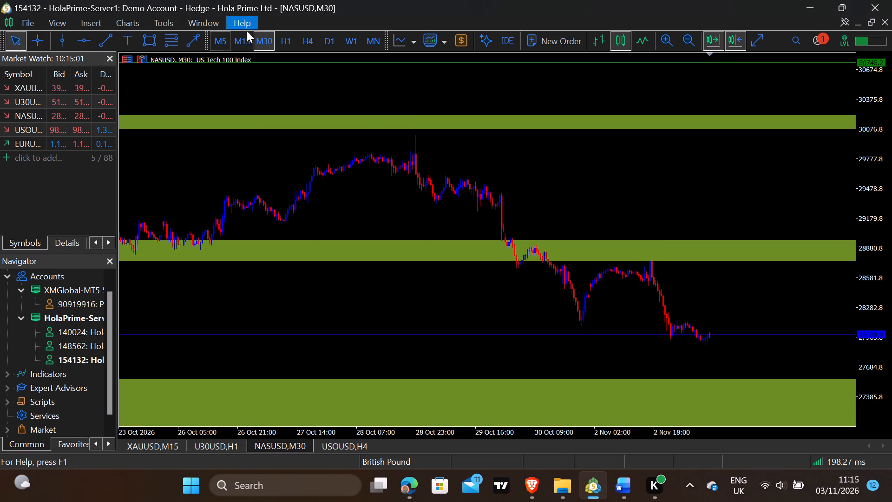
pyautogui.click(247, 35)
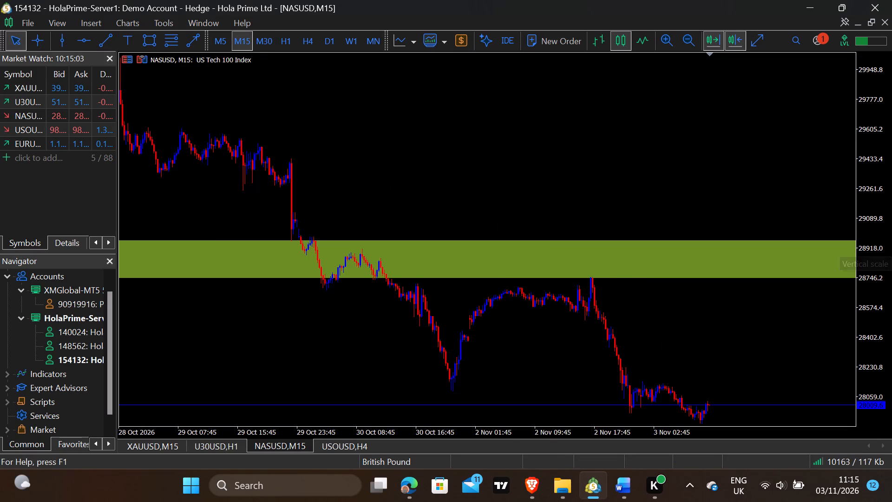
pyautogui.moveTo(883, 223); pyautogui.dragTo(887, 234)
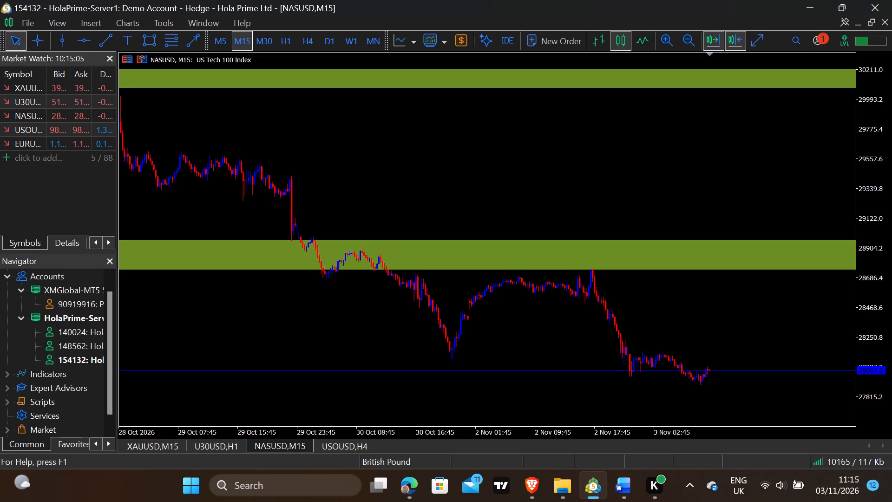
pyautogui.moveTo(887, 234); pyautogui.dragTo(887, 234)
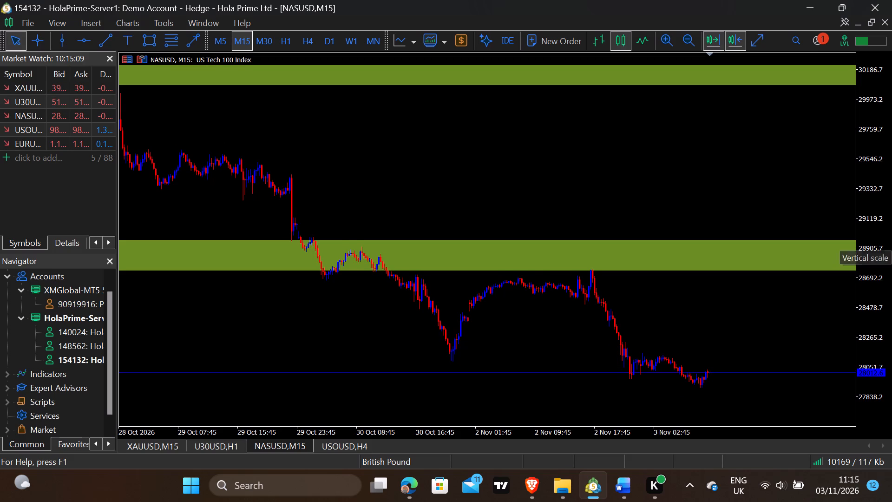
# On M15, measure with the crosshair from about 28692, just below the middle zone, up into the zone and down to the recent lows.
pyautogui.hotkey('ctrl', 'f')
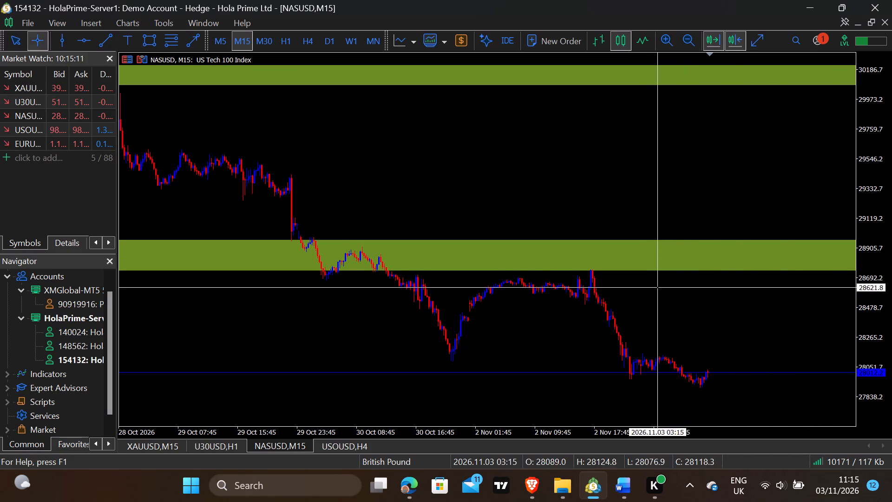
pyautogui.moveTo(640, 277); pyautogui.dragTo(628, 253)
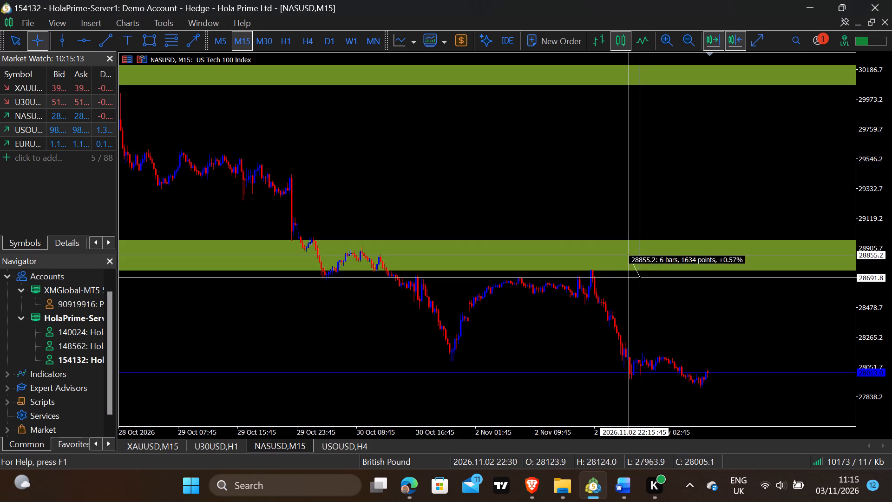
pyautogui.moveTo(628, 253); pyautogui.dragTo(628, 242)
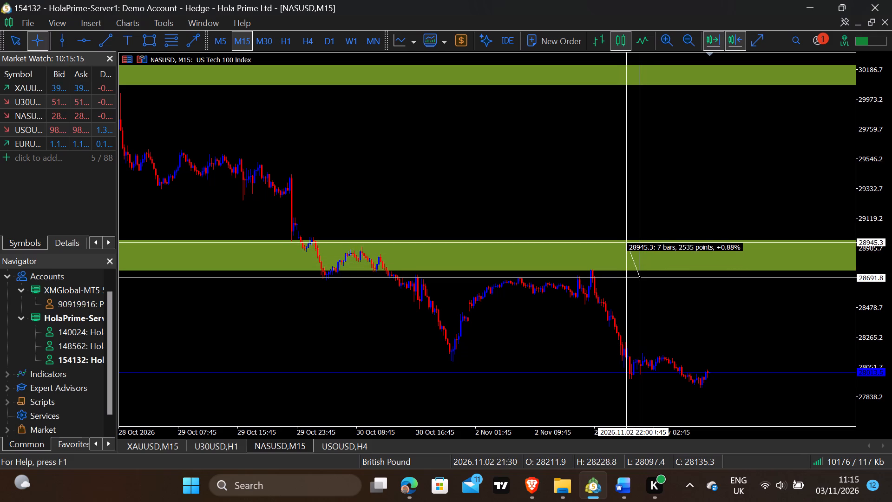
pyautogui.moveTo(628, 242); pyautogui.dragTo(624, 244)
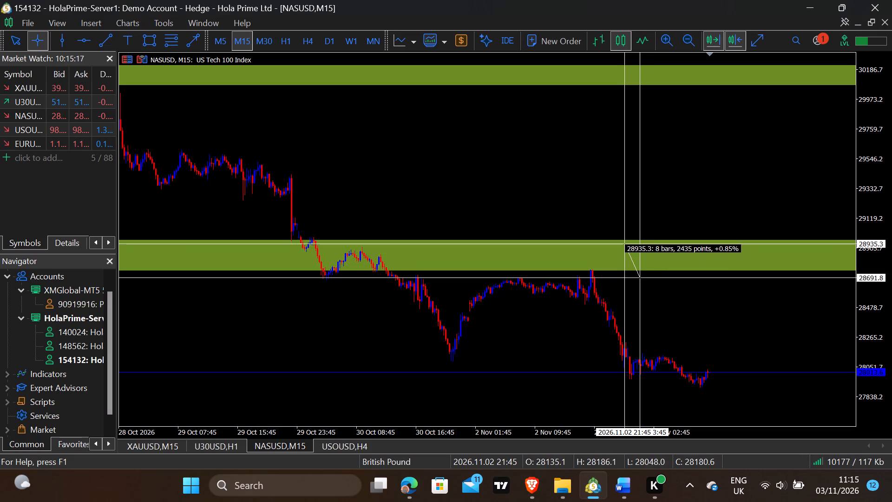
pyautogui.moveTo(624, 244); pyautogui.dragTo(624, 244)
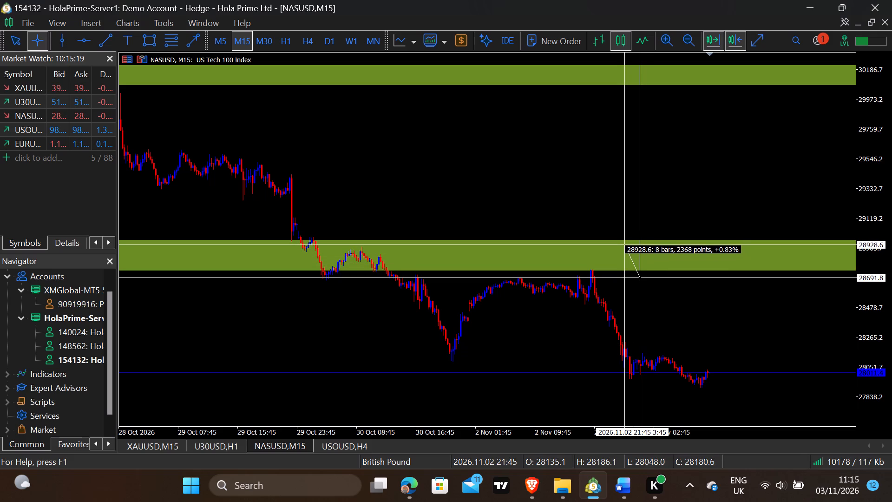
pyautogui.moveTo(624, 244); pyautogui.dragTo(675, 354)
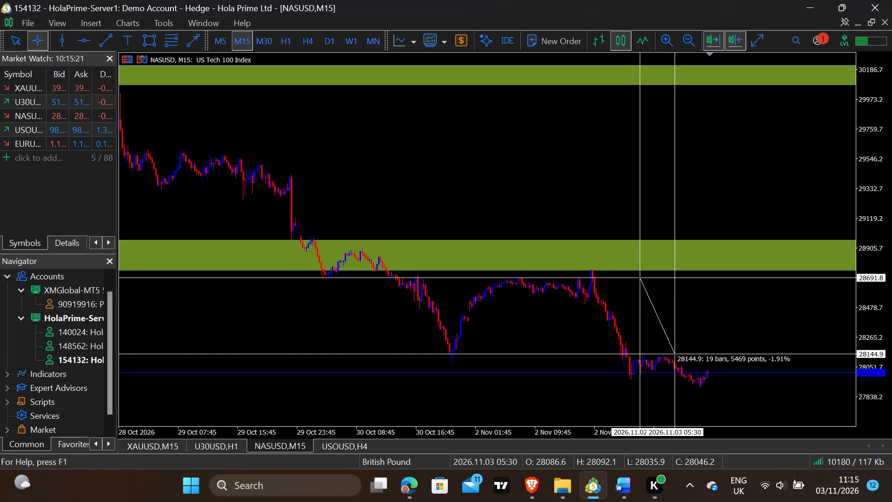
pyautogui.moveTo(675, 354); pyautogui.dragTo(685, 372)
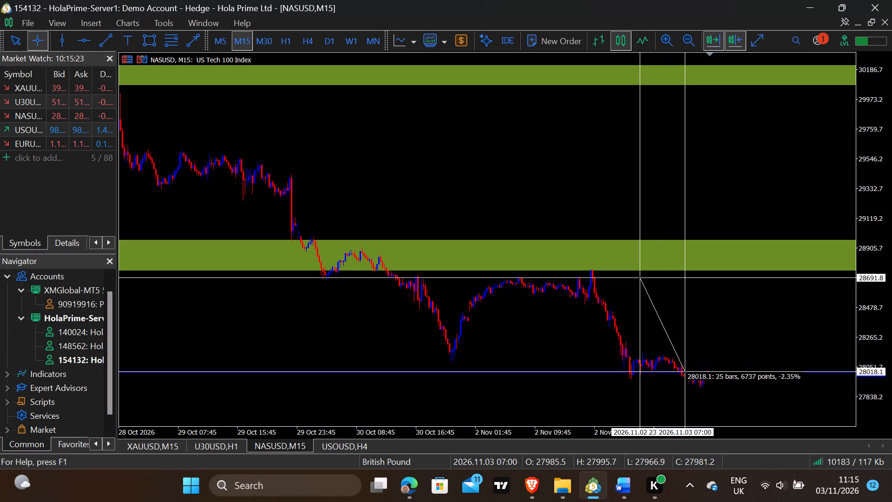
pyautogui.moveTo(685, 372); pyautogui.dragTo(699, 380)
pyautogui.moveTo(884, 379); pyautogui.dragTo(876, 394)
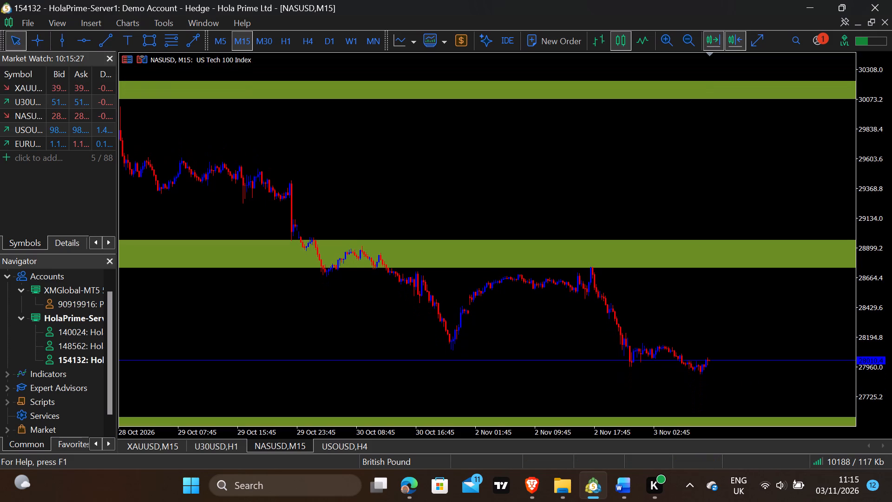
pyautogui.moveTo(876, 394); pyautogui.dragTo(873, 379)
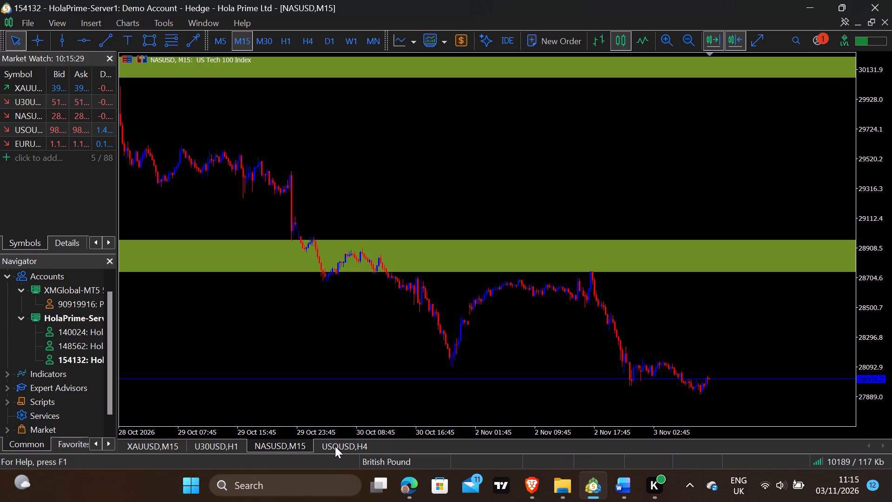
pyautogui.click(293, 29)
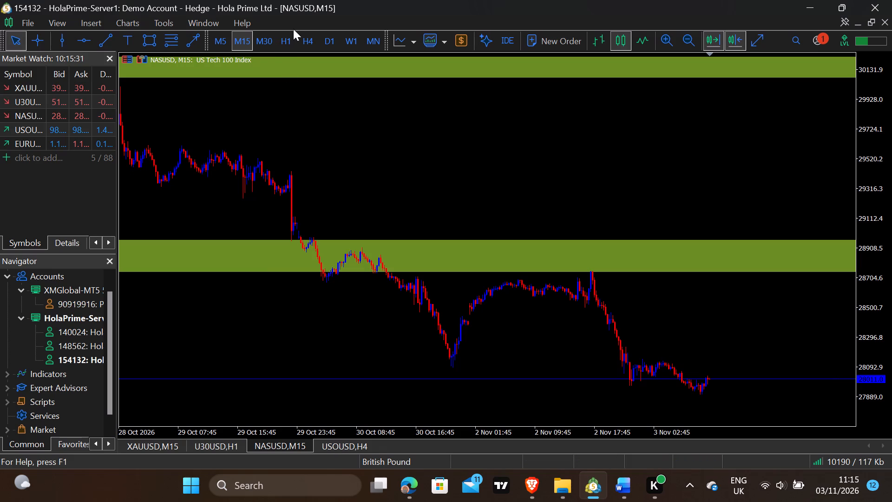
# On NASUSD H1, draw a downward arrowed line ahead of the latest candles from about 28040 to about 27400, inside the lowest zone.
pyautogui.click(282, 45)
pyautogui.moveTo(882, 237); pyautogui.dragTo(885, 260)
pyautogui.moveTo(879, 228); pyautogui.dragTo(881, 241)
pyautogui.click(701, 296)
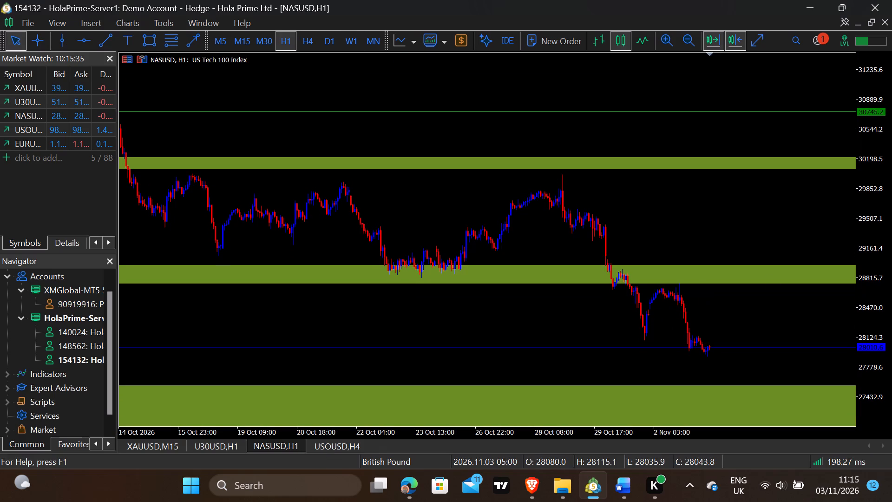
pyautogui.click(187, 36)
pyautogui.moveTo(766, 344); pyautogui.dragTo(767, 348)
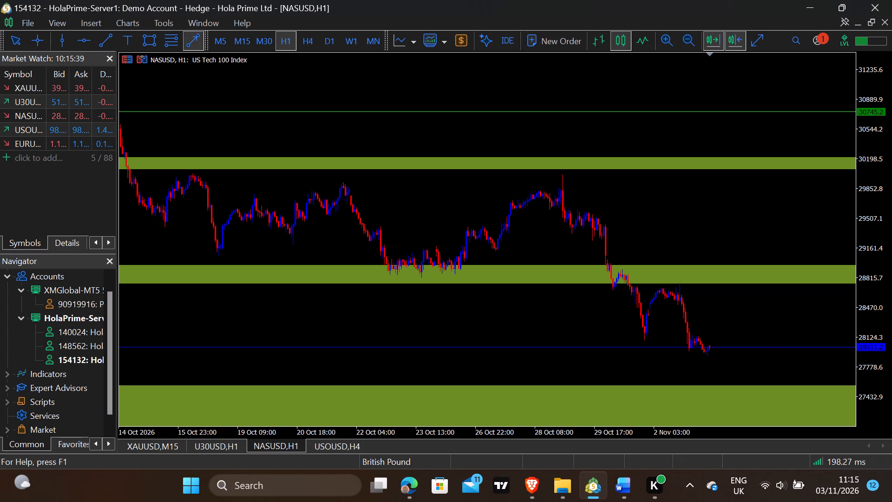
pyautogui.moveTo(767, 348); pyautogui.dragTo(791, 401)
# Draw an upward arrowed line from the first arrow's tip to about 28700, just below the middle zone, and deselect both arrows.
pyautogui.click(191, 42)
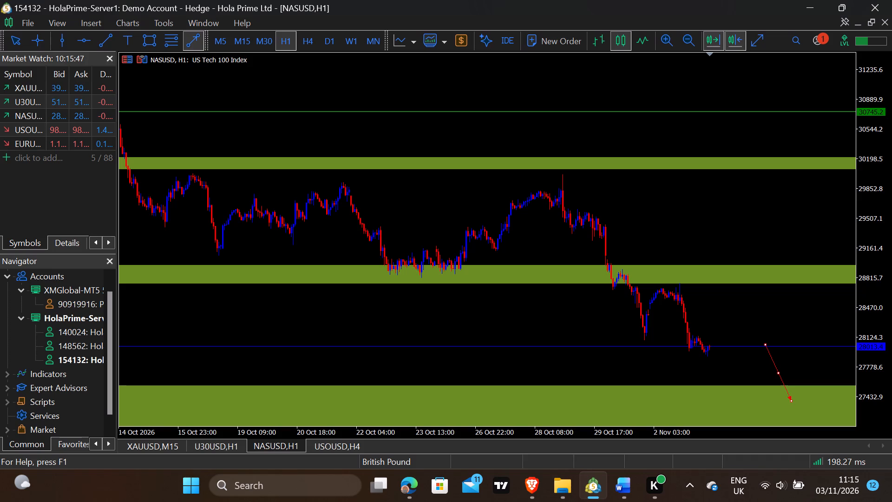
pyautogui.moveTo(791, 399); pyautogui.dragTo(823, 292)
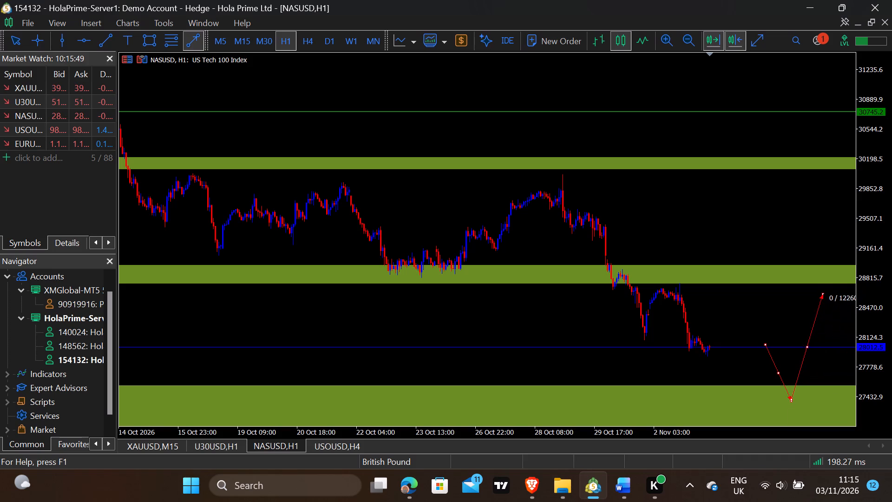
pyautogui.moveTo(823, 292); pyautogui.dragTo(842, 287)
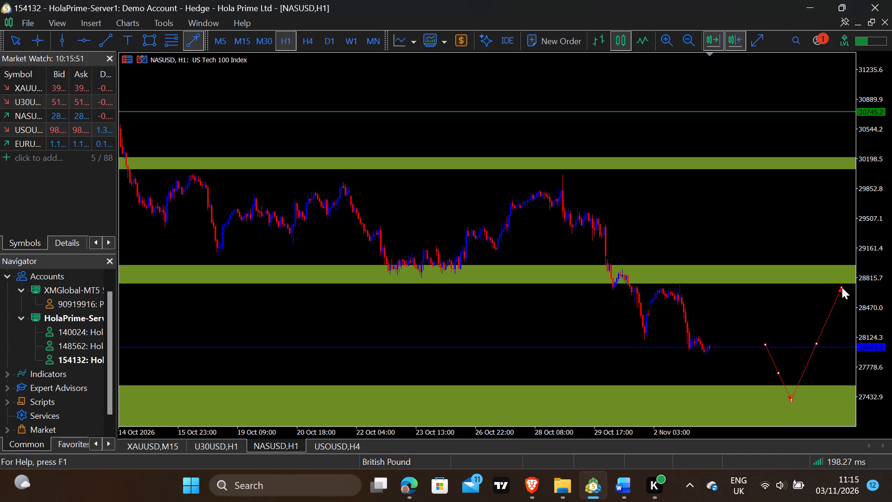
pyautogui.doubleClick(832, 307)
pyautogui.doubleClick(771, 366)
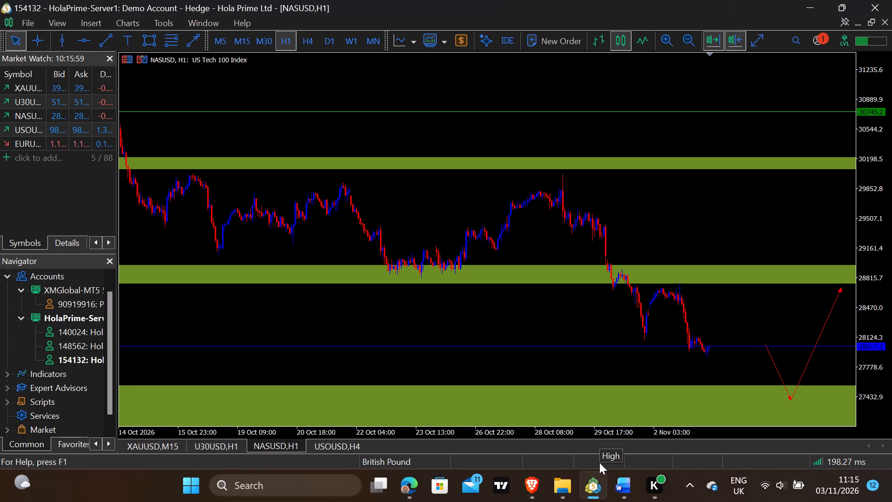
pyautogui.moveTo(885, 311); pyautogui.dragTo(879, 308)
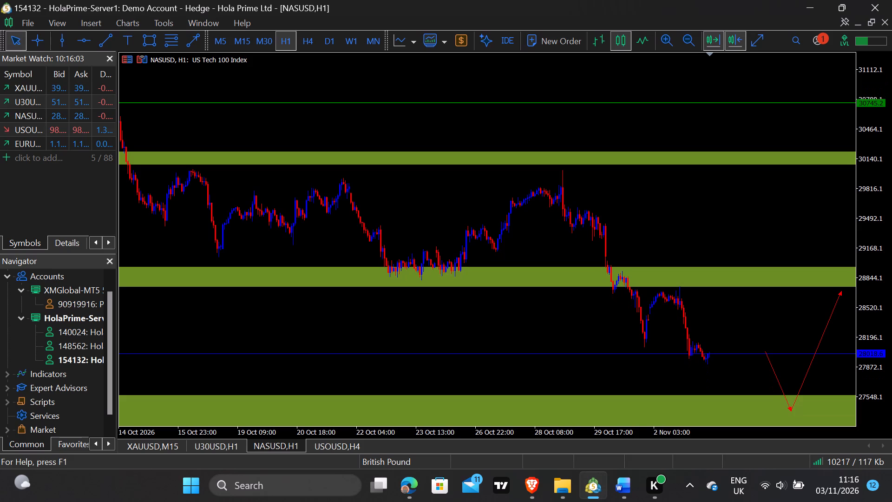